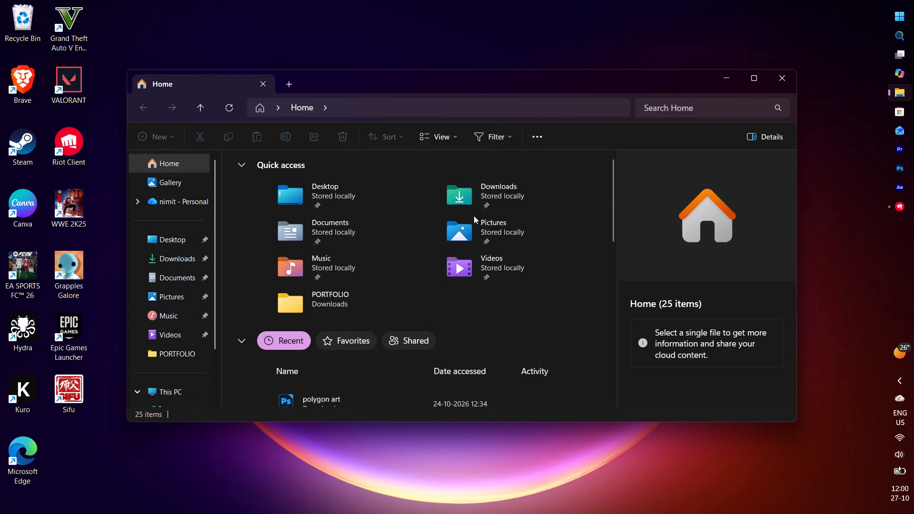
# Open the polygon art PSD file from the Downloads folder in Photoshop.
pyautogui.doubleClick(528, 182)
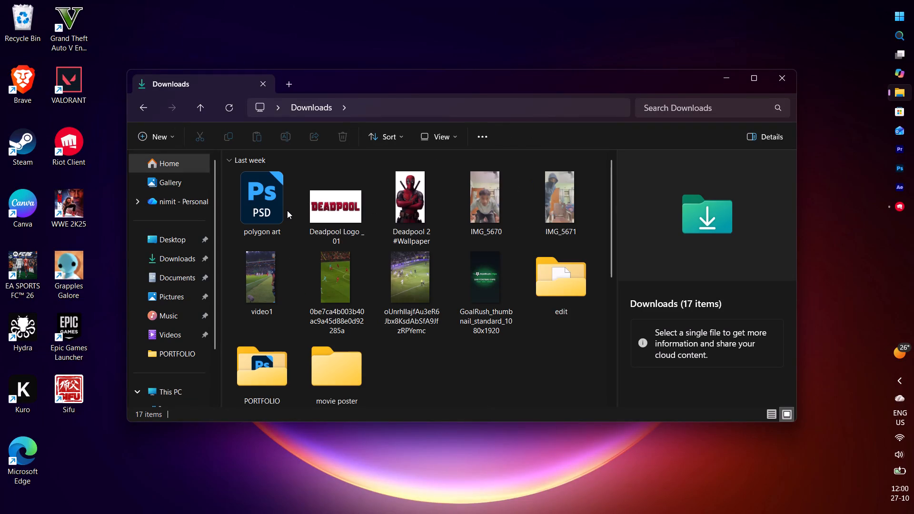
pyautogui.doubleClick(287, 210)
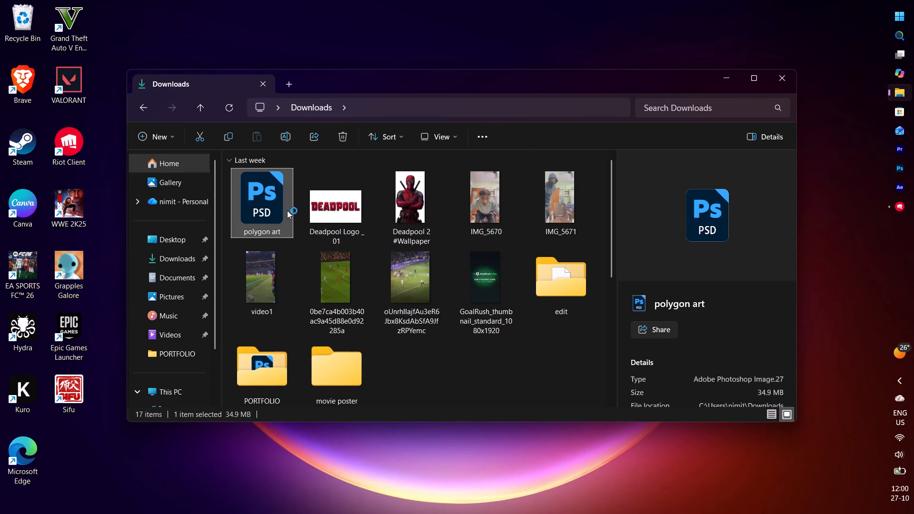
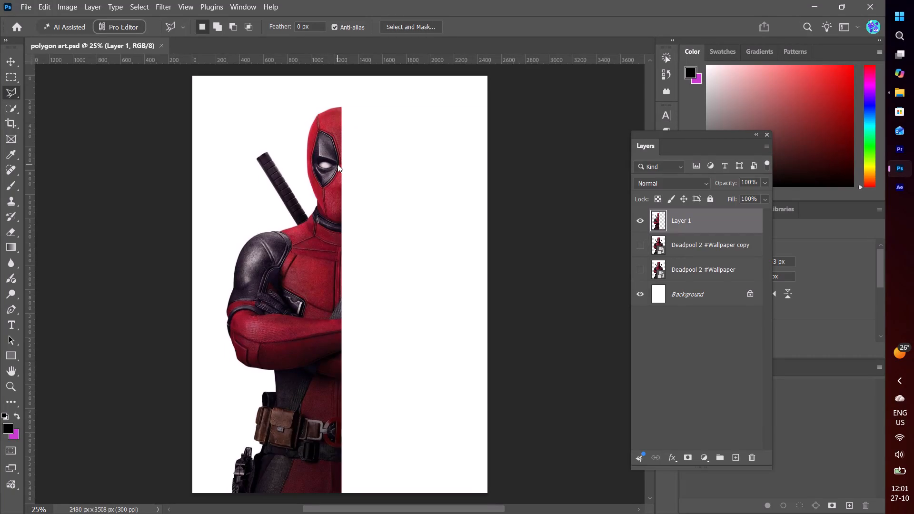
# Examine the dark eye patch of Deadpool's mask at 300% zoom, from the eye to the patch's lower tip.
pyautogui.scroll(3, 338, 164)
pyautogui.scroll(-3, 338, 164)
pyautogui.hotkey('ctrl', '=')
pyautogui.hotkey('ctrl', '=')
pyautogui.hotkey('ctrl', '=')
pyautogui.hotkey('ctrl', '=')
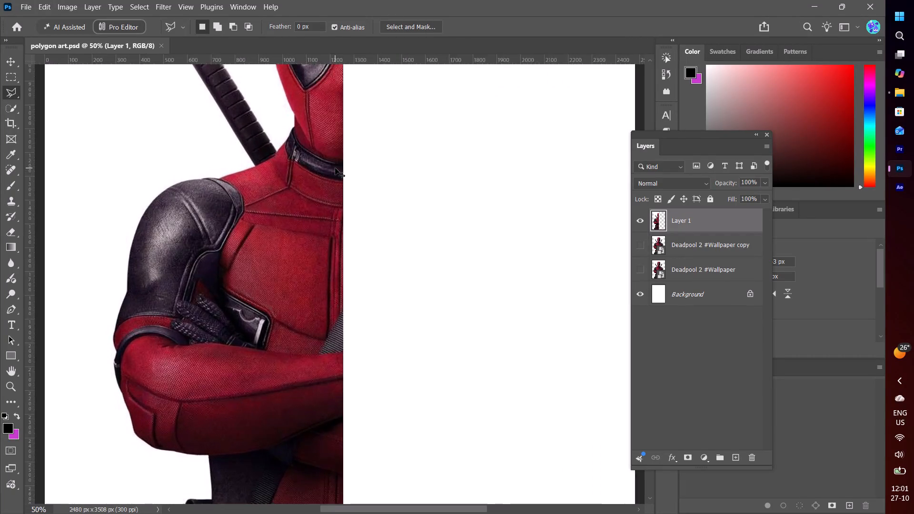
pyautogui.hotkey('ctrl', '=')
pyautogui.scroll(5, 333, 164)
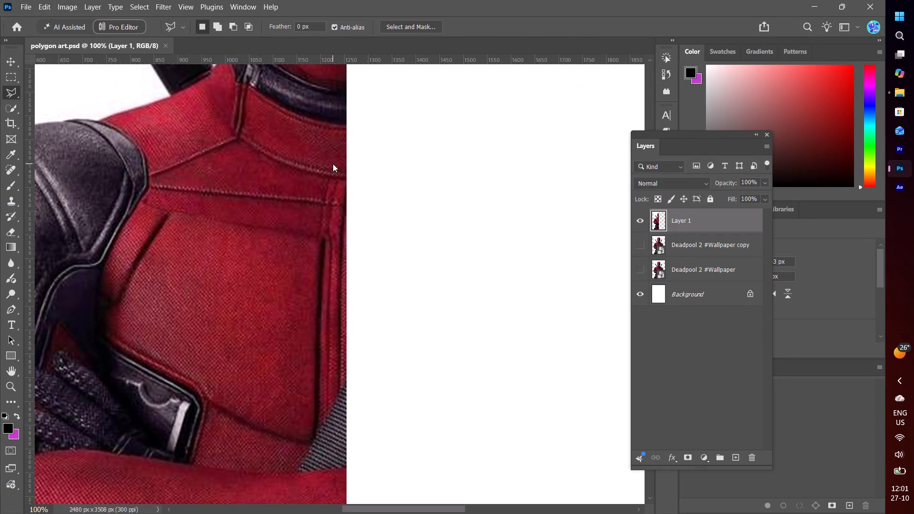
pyautogui.scroll(20, 333, 164)
pyautogui.scroll(10, 333, 164)
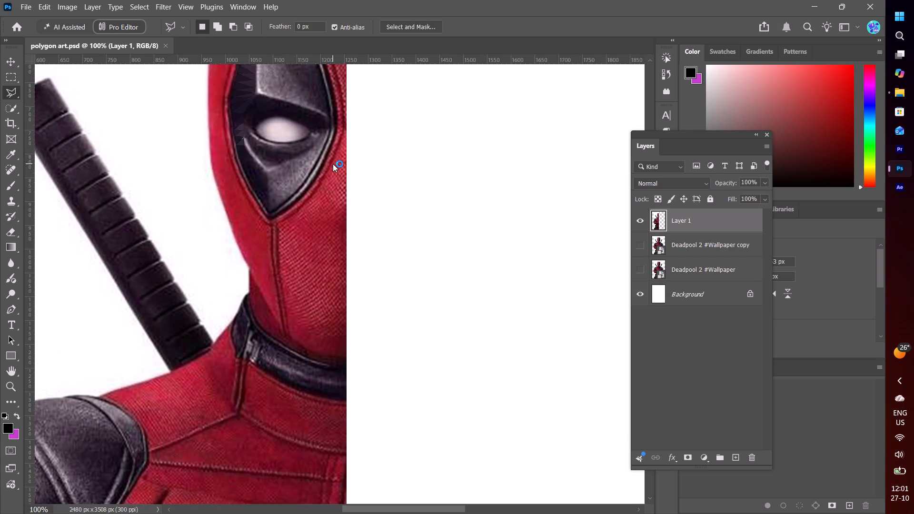
pyautogui.scroll(8, 333, 164)
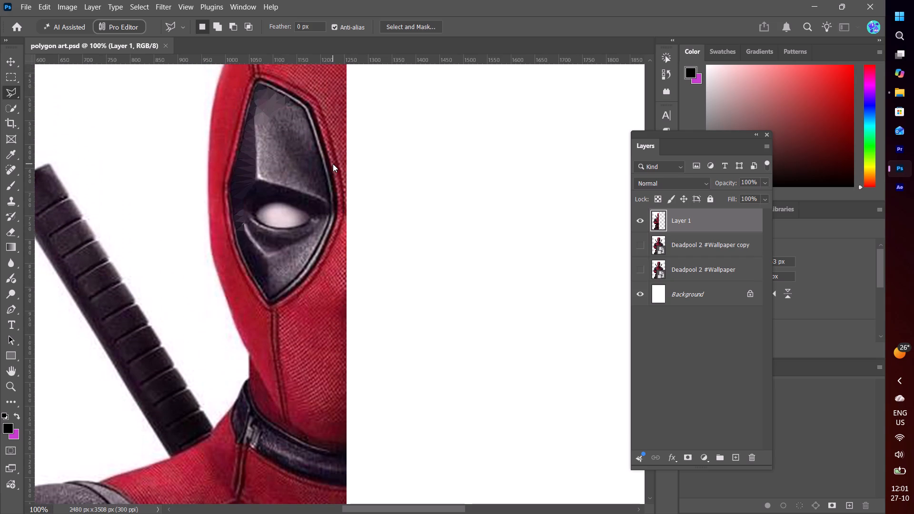
pyautogui.hotkey('ctrl', '=')
pyautogui.hotkey('ctrl', '=')
pyautogui.hotkey('ctrl', '=')
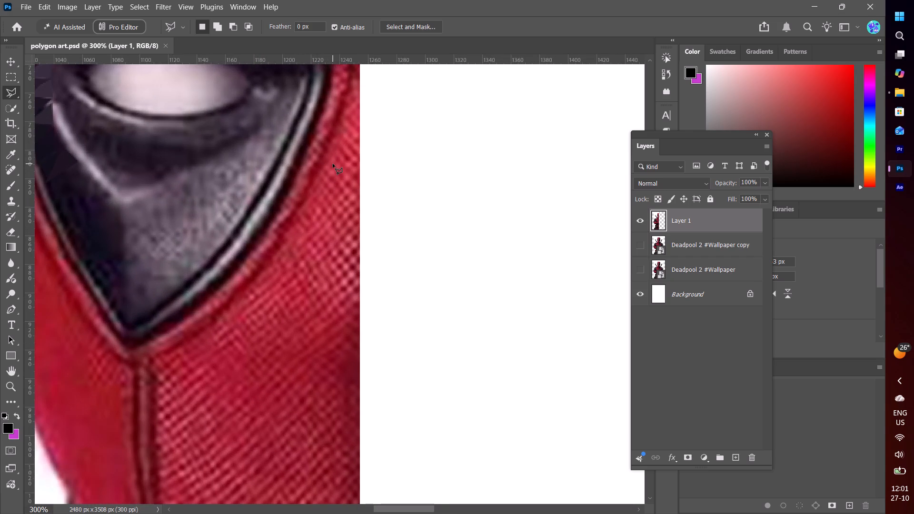
pyautogui.moveTo(420, 511); pyautogui.dragTo(397, 509)
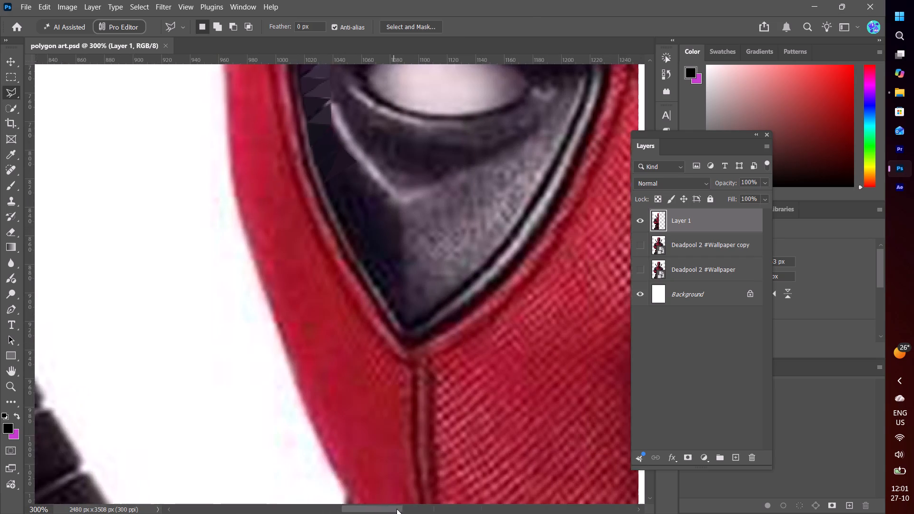
pyautogui.moveTo(397, 509); pyautogui.dragTo(408, 506)
pyautogui.scroll(17, 387, 445)
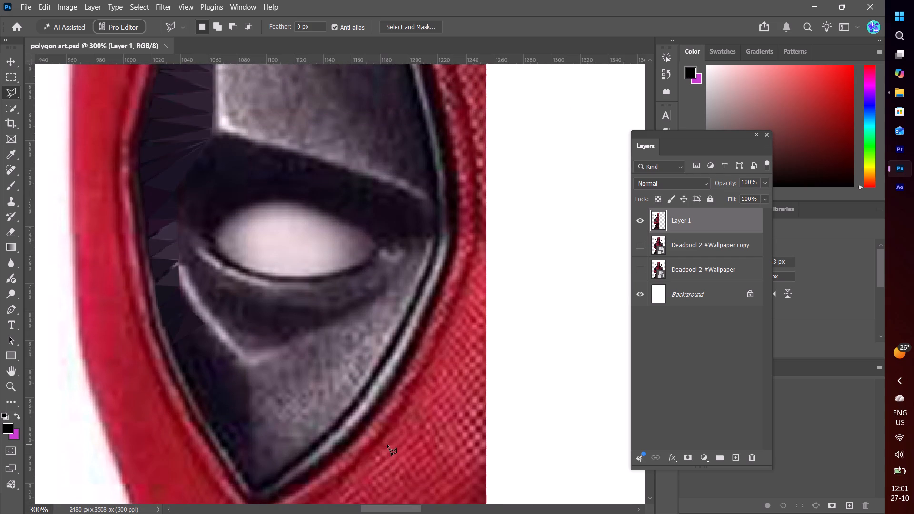
pyautogui.scroll(-4, 387, 445)
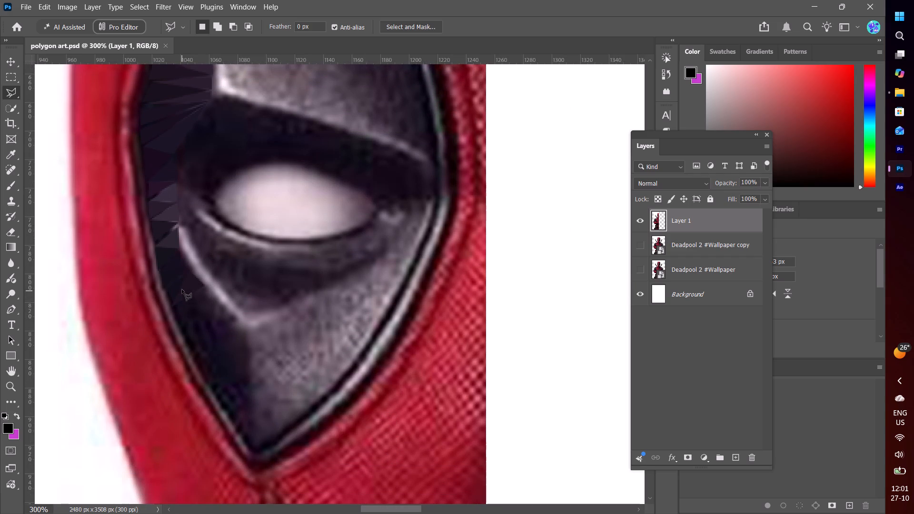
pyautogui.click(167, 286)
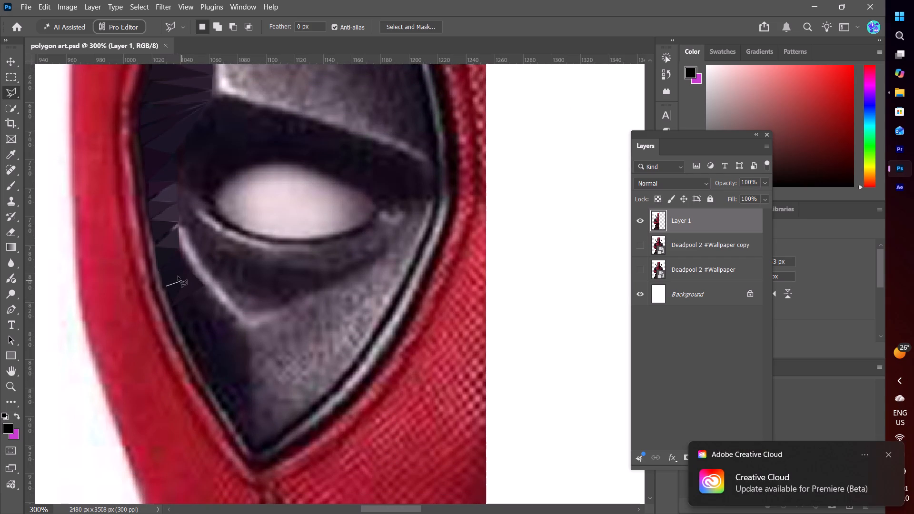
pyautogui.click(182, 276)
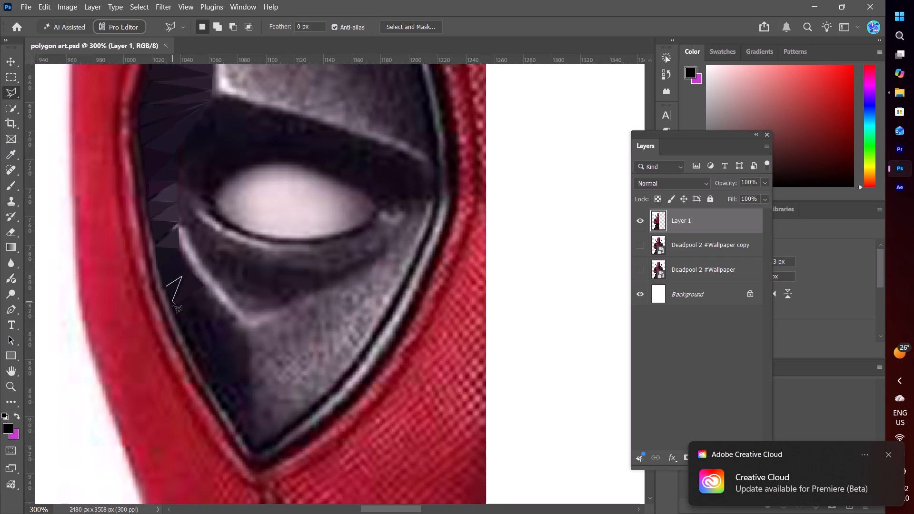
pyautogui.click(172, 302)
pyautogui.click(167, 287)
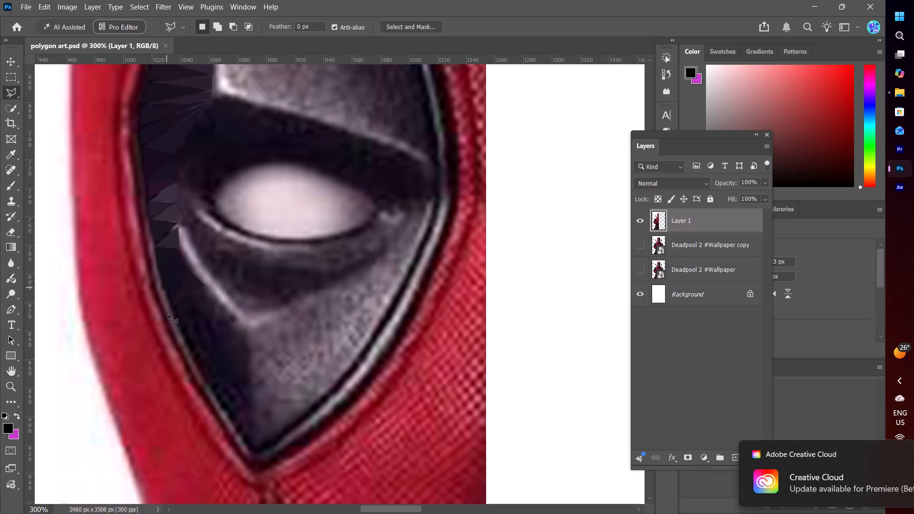
# Lasso a triangular facet between the eye patch's left border and the light crease below the eye, apply Average blur, and deselect.
pyautogui.click(173, 308)
pyautogui.click(204, 287)
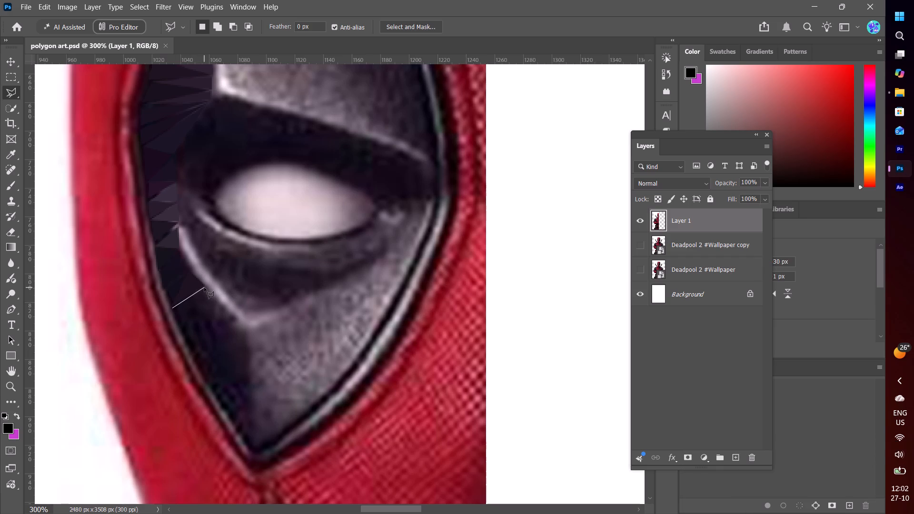
pyautogui.click(182, 324)
pyautogui.click(171, 307)
pyautogui.click(162, 9)
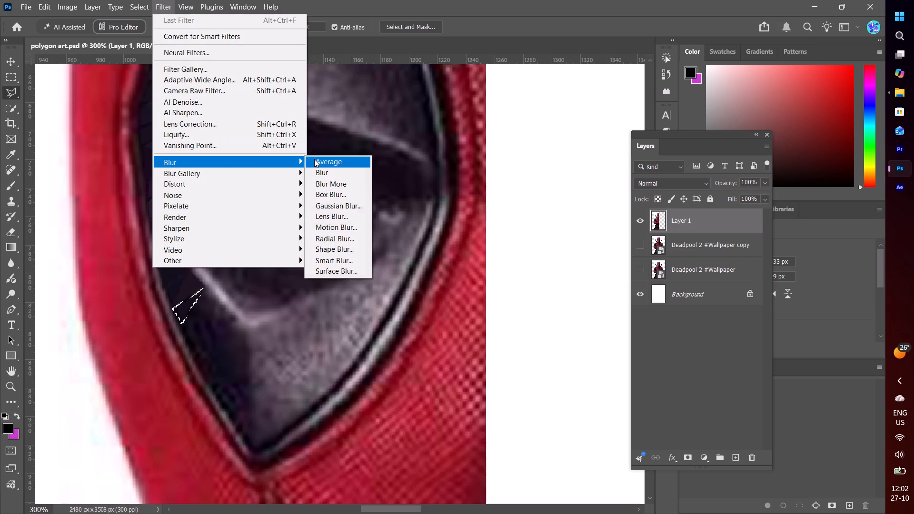
pyautogui.click(314, 159)
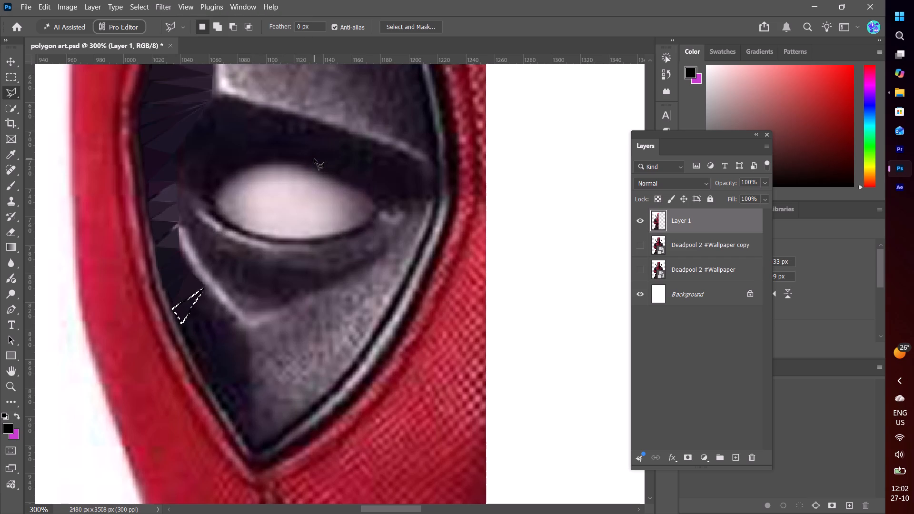
pyautogui.hotkey('ctrl', 'd')
# Lasso the adjoining thin triangle running from the patch's left border to the crease, flatten it with Average blur, and deselect.
pyautogui.click(204, 290)
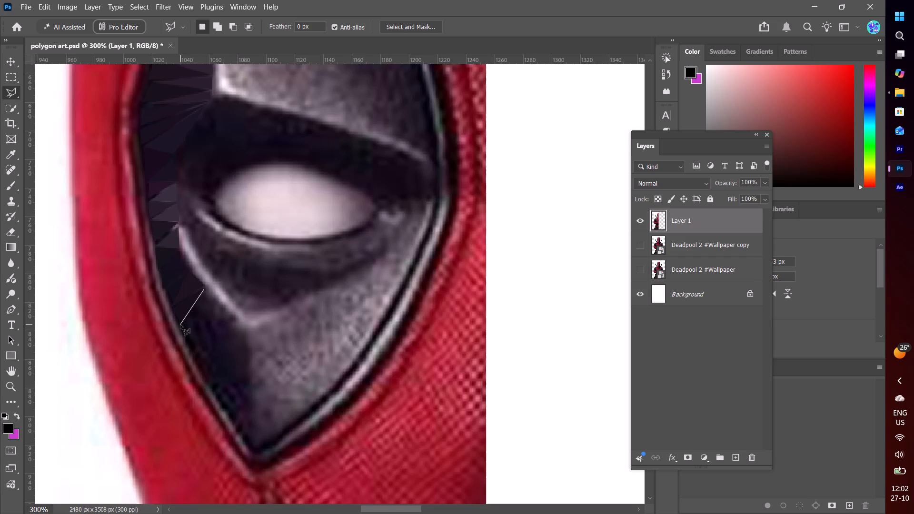
pyautogui.click(180, 325)
pyautogui.click(215, 302)
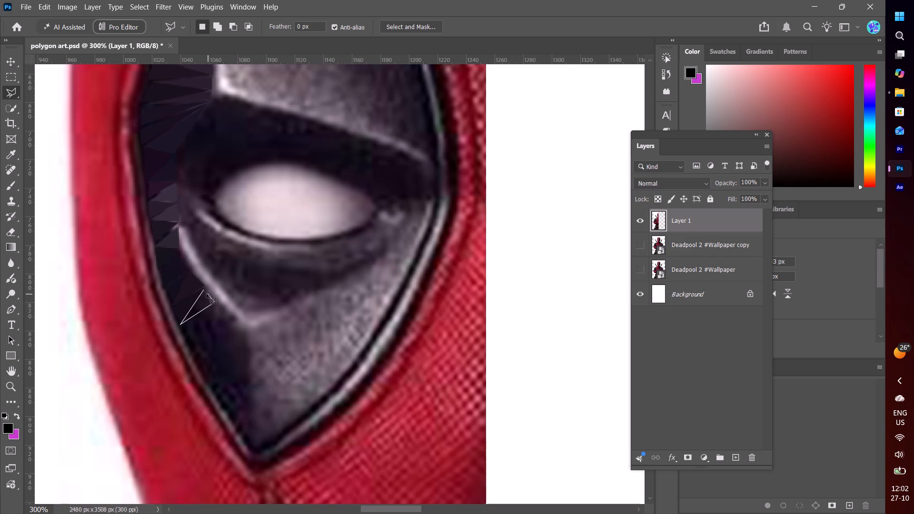
pyautogui.click(203, 290)
pyautogui.click(158, 4)
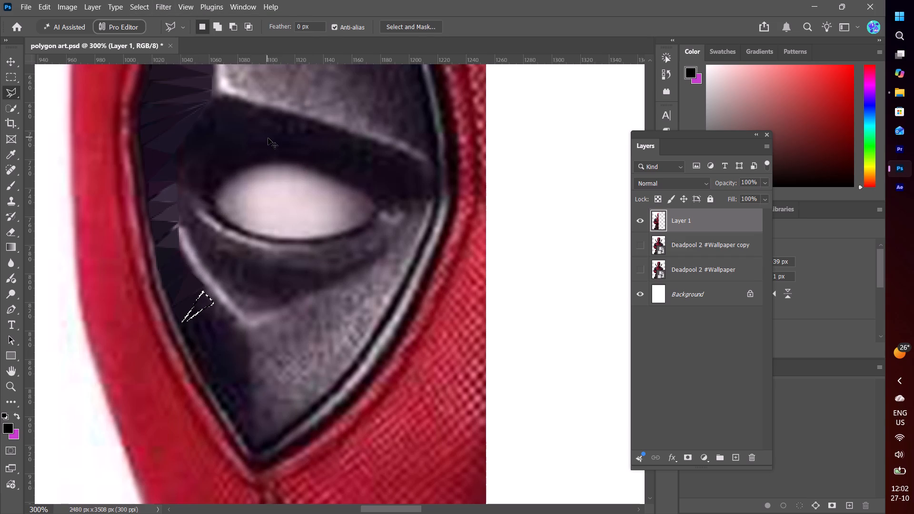
pyautogui.hotkey('ctrl', 'alt', 'f')
pyautogui.click(192, 4)
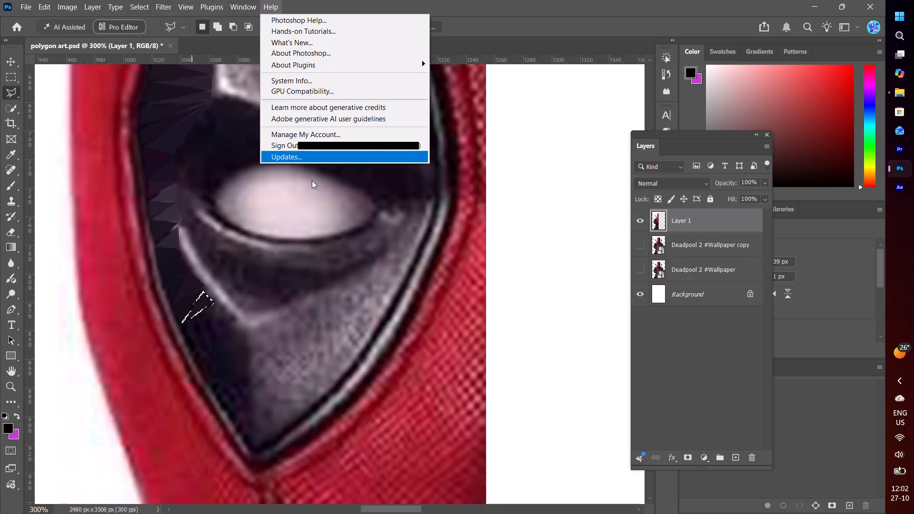
pyautogui.hotkey('ctrl', 'd')
pyautogui.click(278, 287)
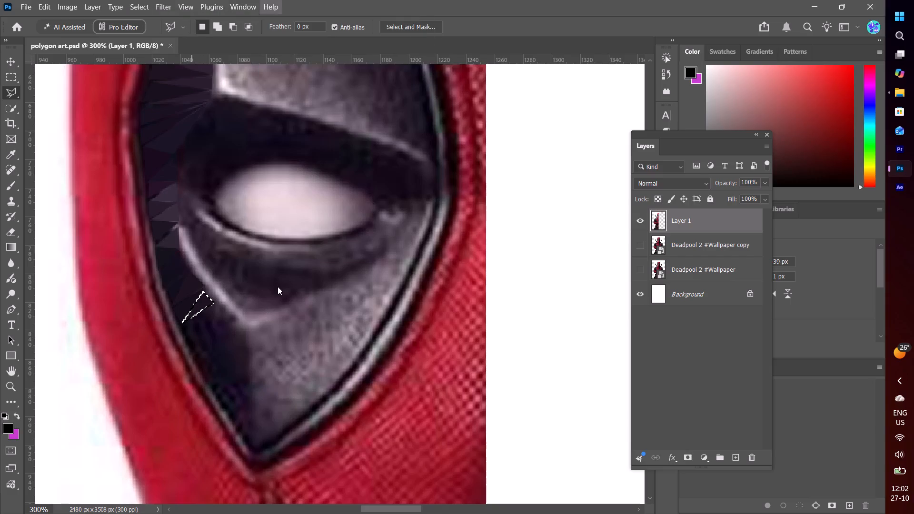
pyautogui.hotkey('ctrl', 'd')
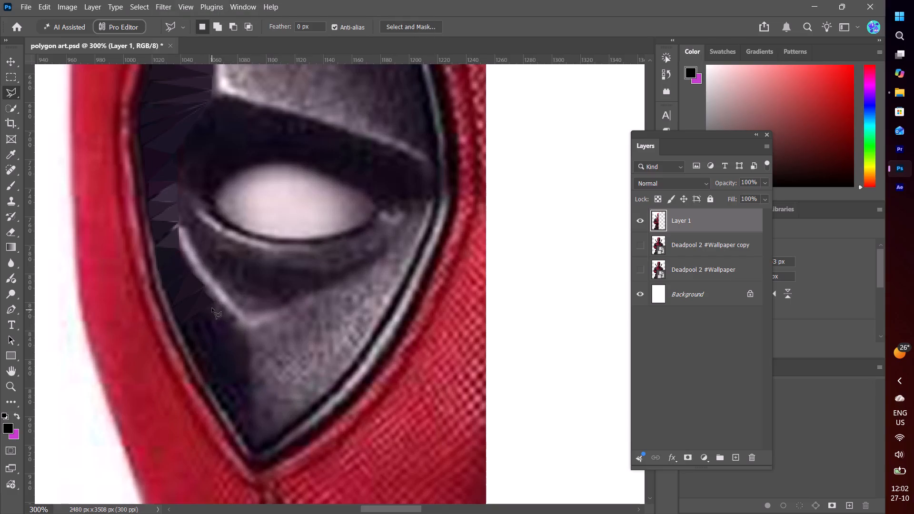
# Lasso the next triangle down the patch's left border with its tip at the crease, reapply Average blur, and deselect.
pyautogui.click(215, 303)
pyautogui.click(191, 347)
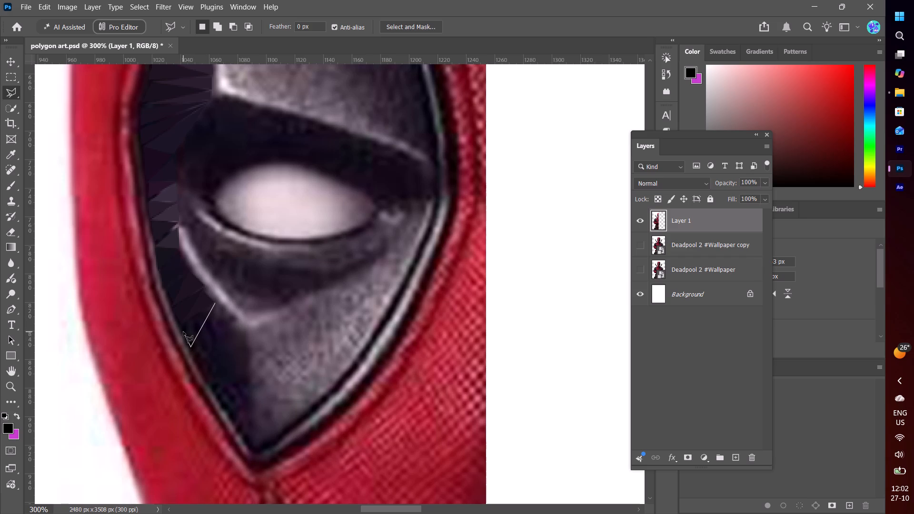
pyautogui.click(181, 330)
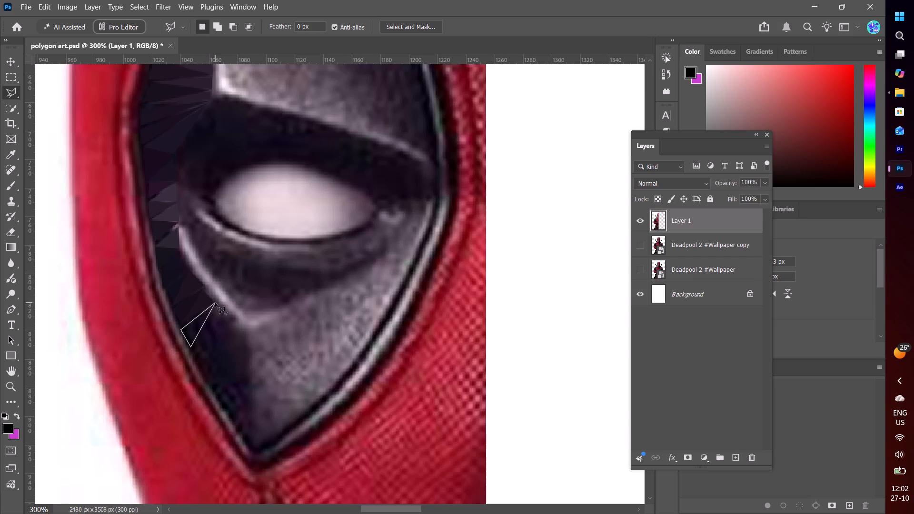
pyautogui.click(215, 303)
pyautogui.hotkey('ctrl', 'alt', 'f')
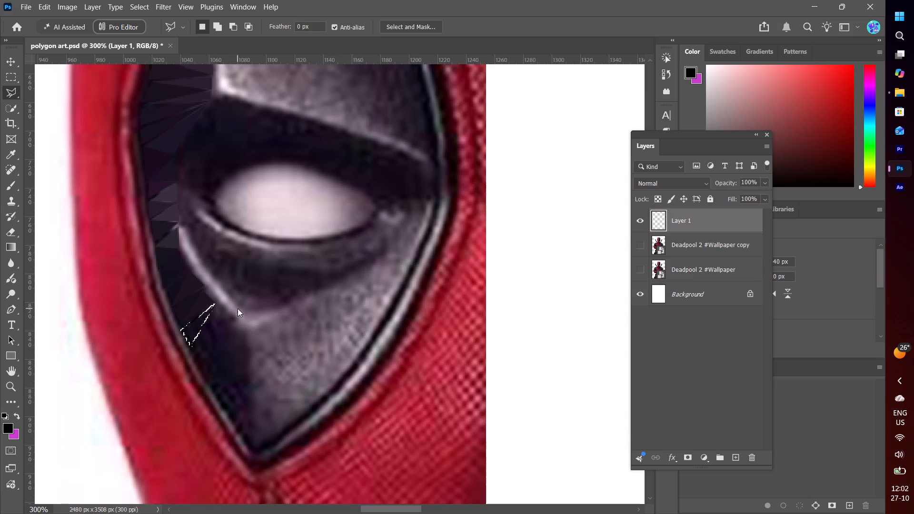
pyautogui.hotkey('ctrl', 'd')
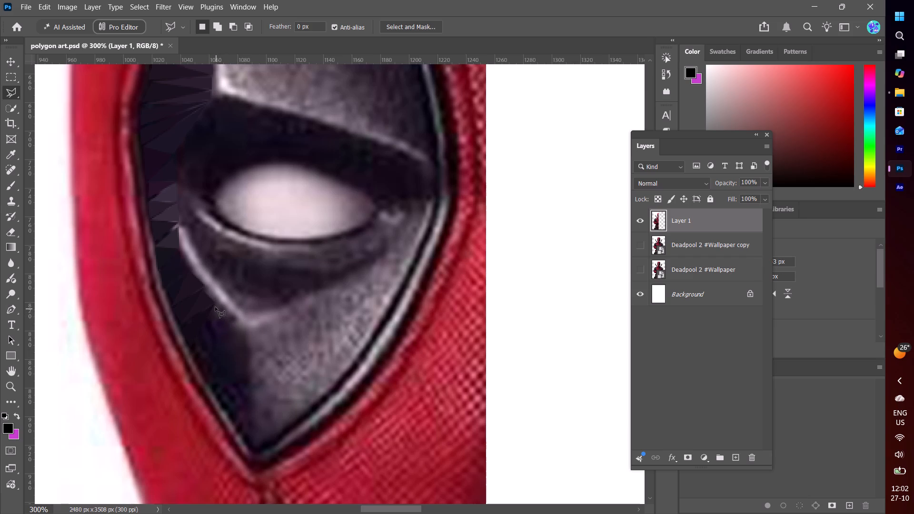
# At 500% zoom, lasso the next narrow triangle down the patch's left border with its tip at the crease, reapply Average blur, and deselect.
pyautogui.hotkey('ctrl', '=')
pyautogui.hotkey('ctrl', '=')
pyautogui.hotkey('ctrl', '=')
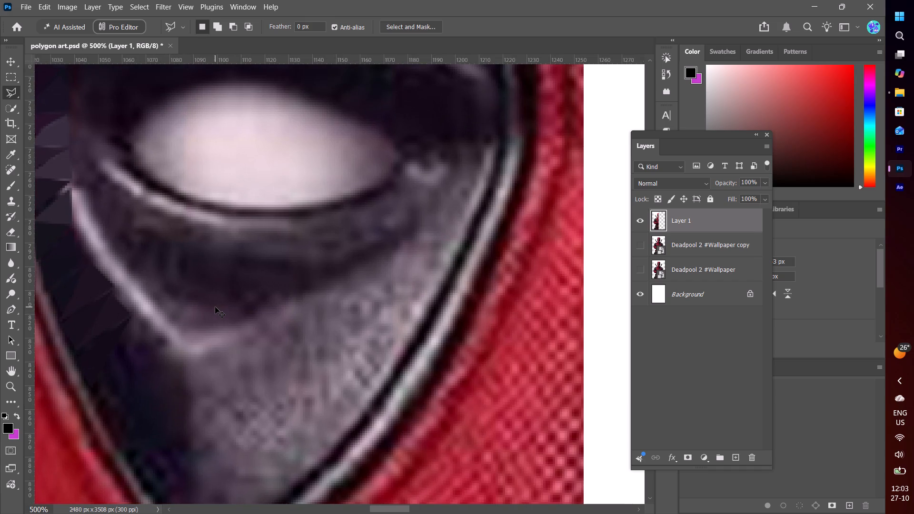
pyautogui.moveTo(382, 506); pyautogui.dragTo(339, 505)
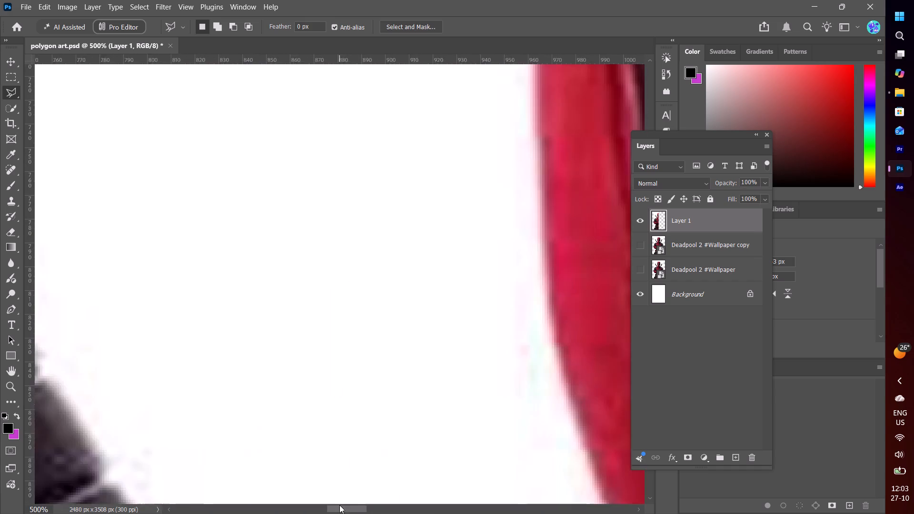
pyautogui.moveTo(339, 505); pyautogui.dragTo(375, 501)
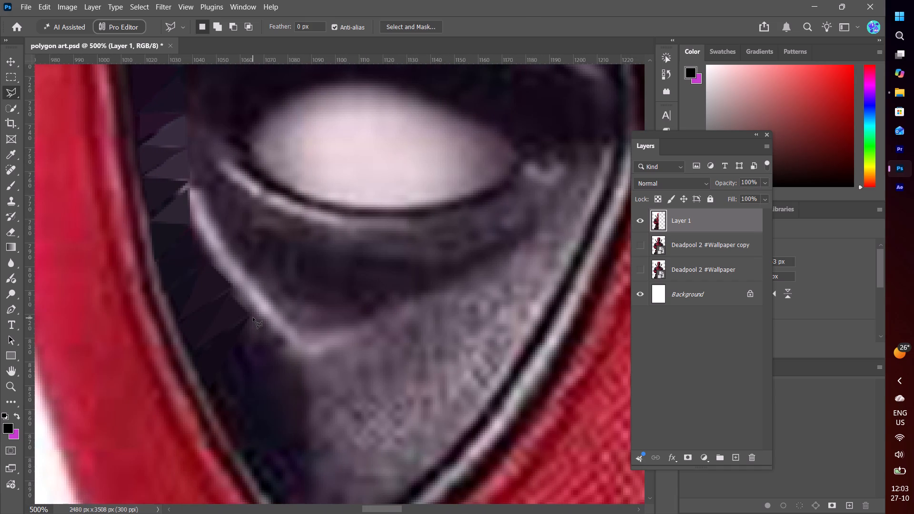
pyautogui.click(253, 317)
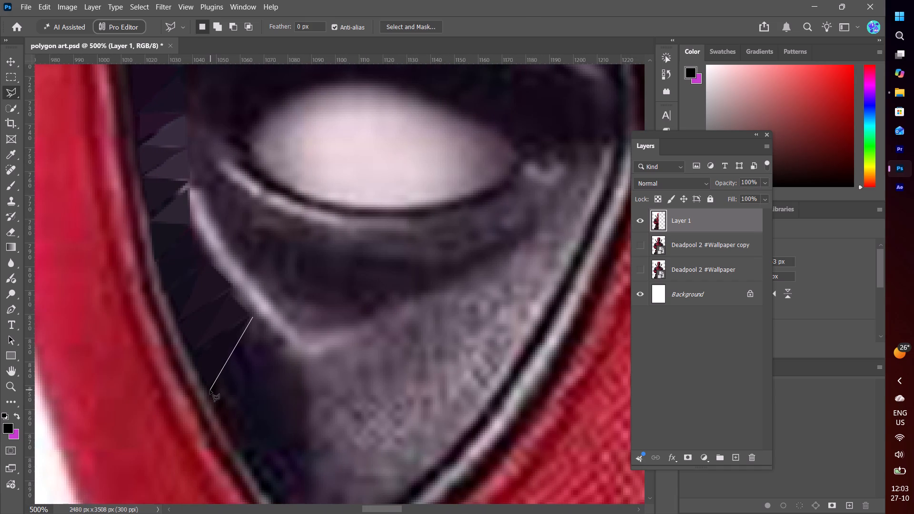
pyautogui.click(210, 391)
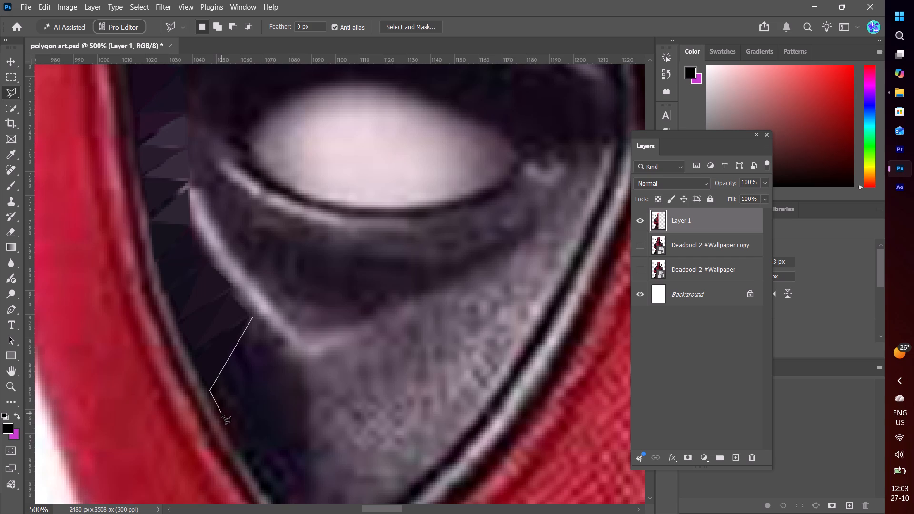
pyautogui.click(223, 419)
pyautogui.click(253, 318)
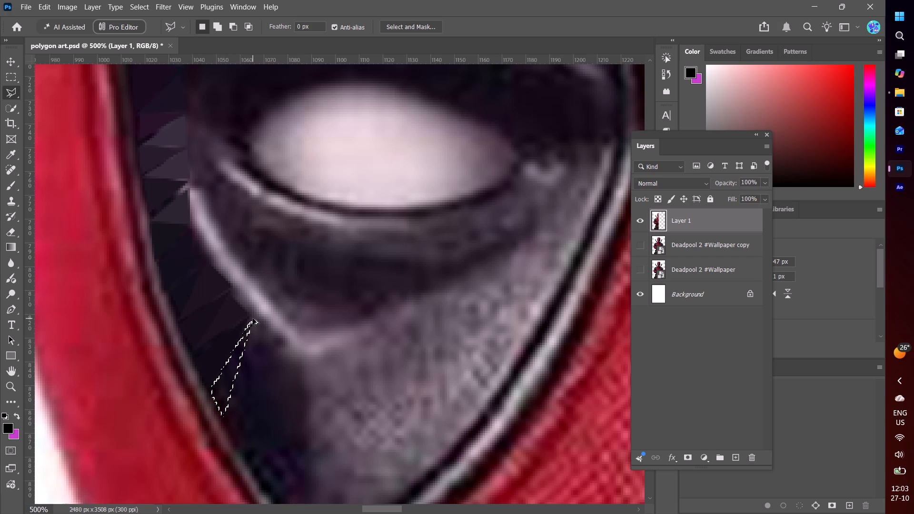
pyautogui.hotkey('ctrl', 'alt', 'f')
pyautogui.hotkey('ctrl', 'd')
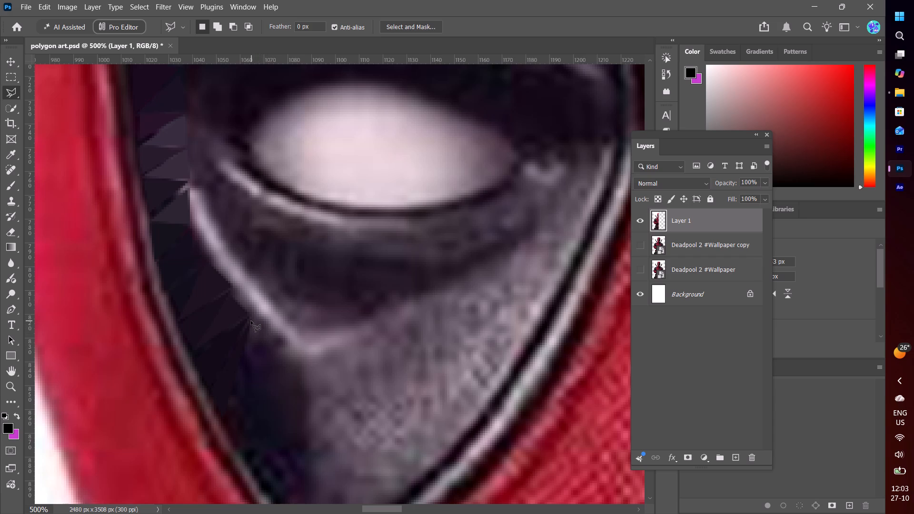
# Lasso the adjoining triangle with its short side along the crease and its tip on the left border, apply Average blur, and deselect.
pyautogui.click(254, 321)
pyautogui.click(222, 414)
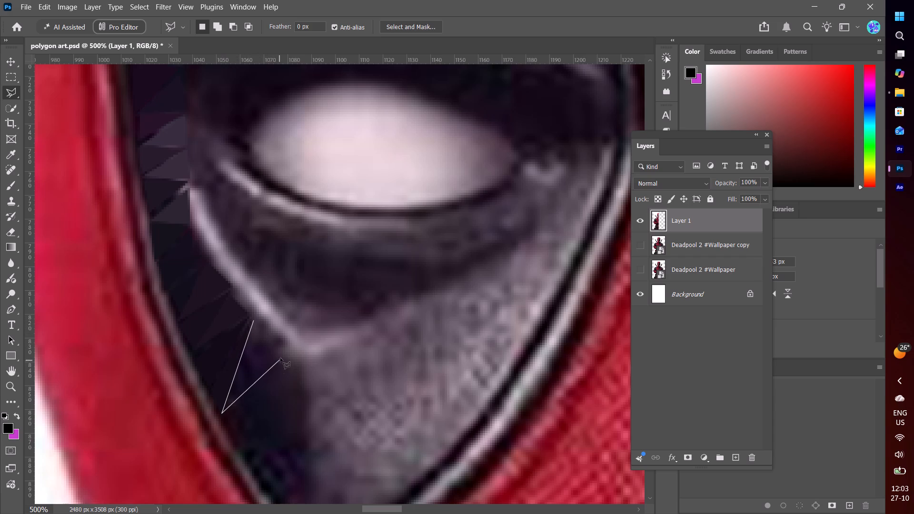
pyautogui.click(277, 339)
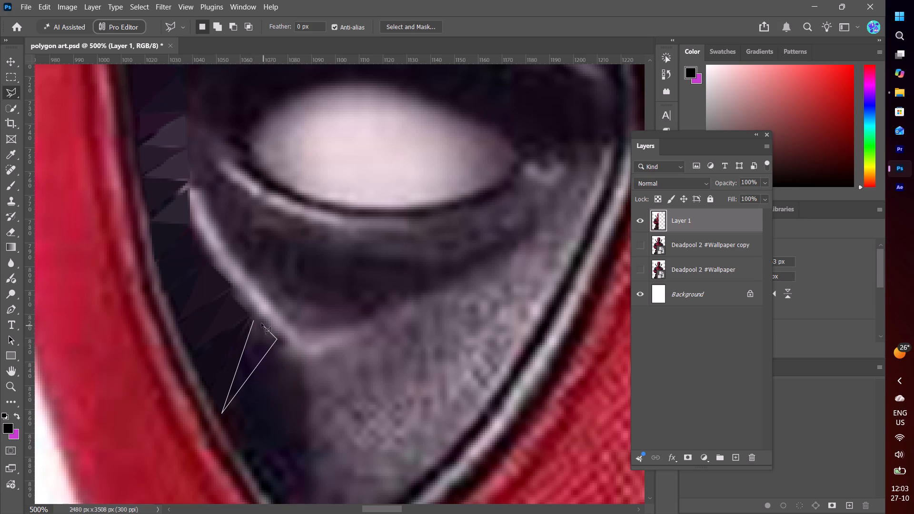
pyautogui.click(255, 320)
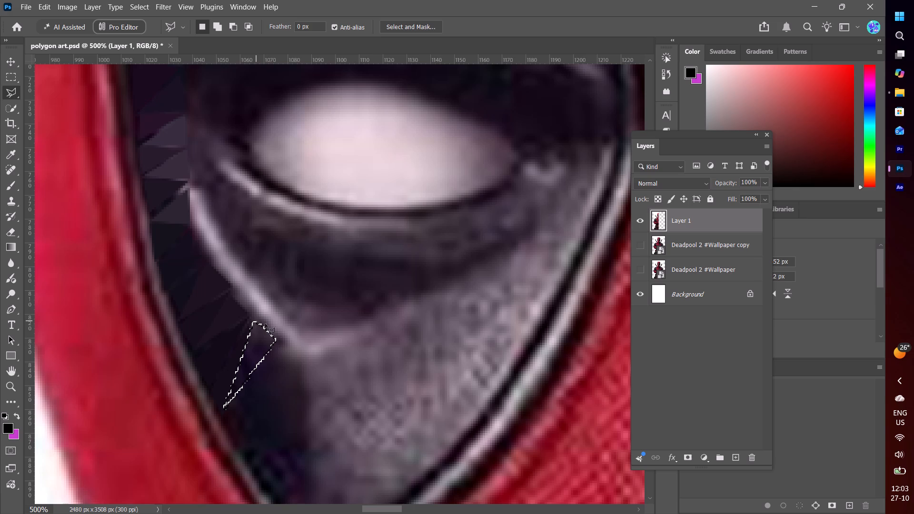
pyautogui.hotkey('ctrl', 'alt', 'f')
pyautogui.hotkey('ctrl', 'd')
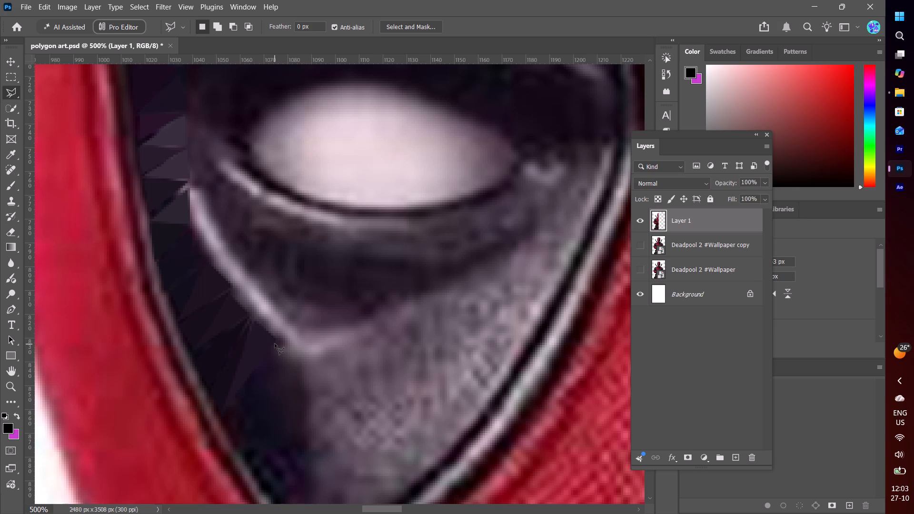
# Lasso the next thin triangle from the left border to just before the crease's lowest corner, flatten it with Average blur, and deselect.
pyautogui.click(276, 342)
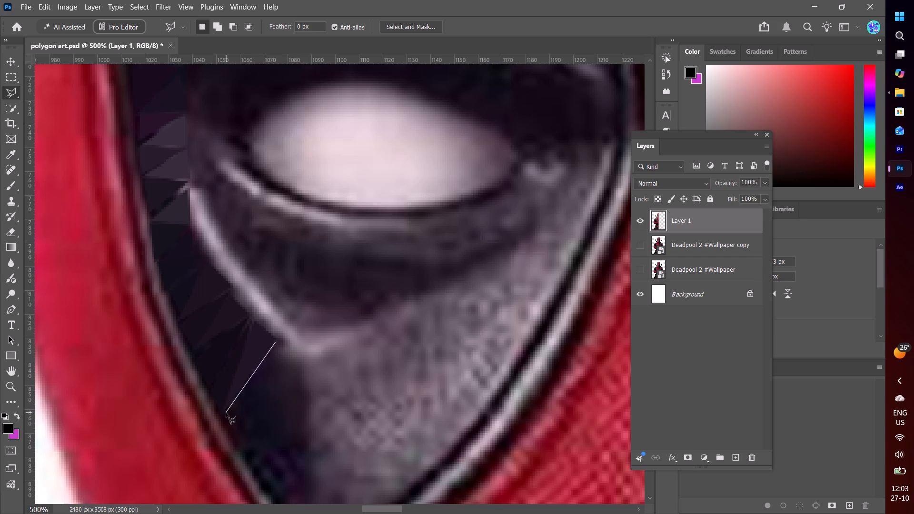
pyautogui.click(224, 422)
pyautogui.click(292, 355)
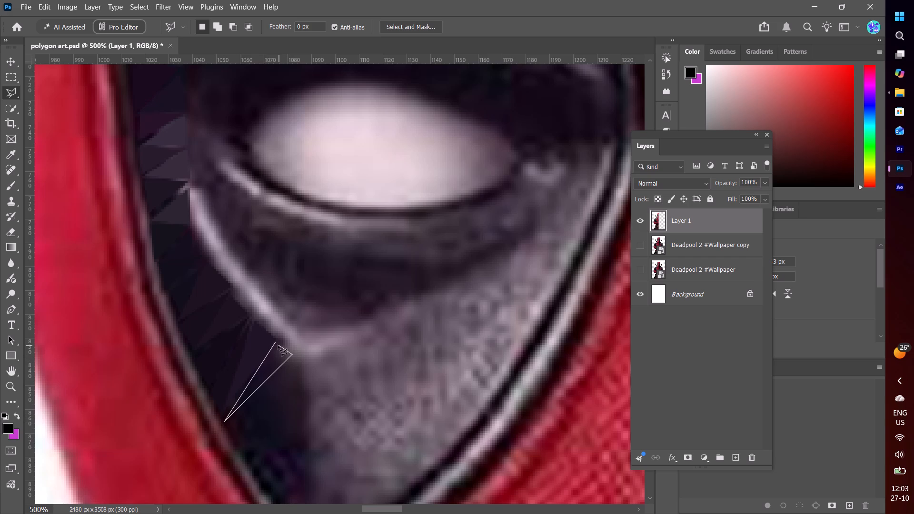
pyautogui.click(276, 342)
pyautogui.hotkey('ctrl', 'alt', 'f')
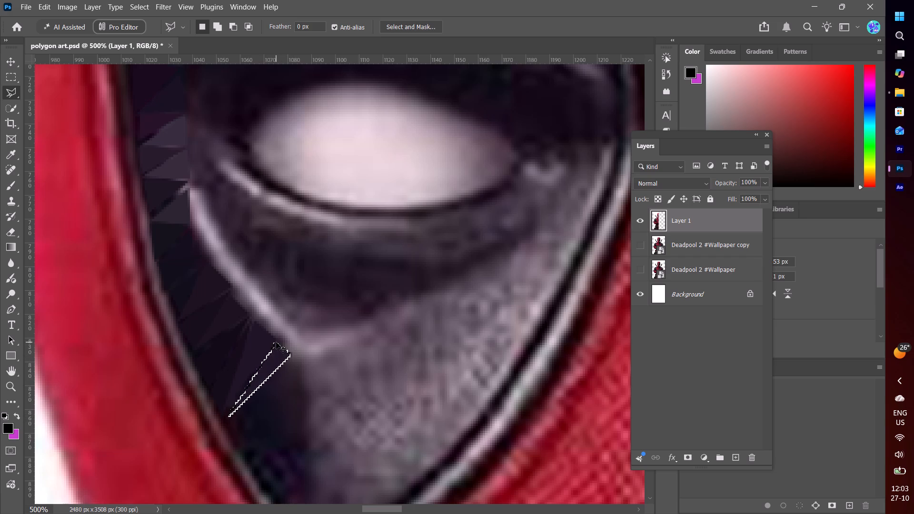
pyautogui.hotkey('ctrl', 'd')
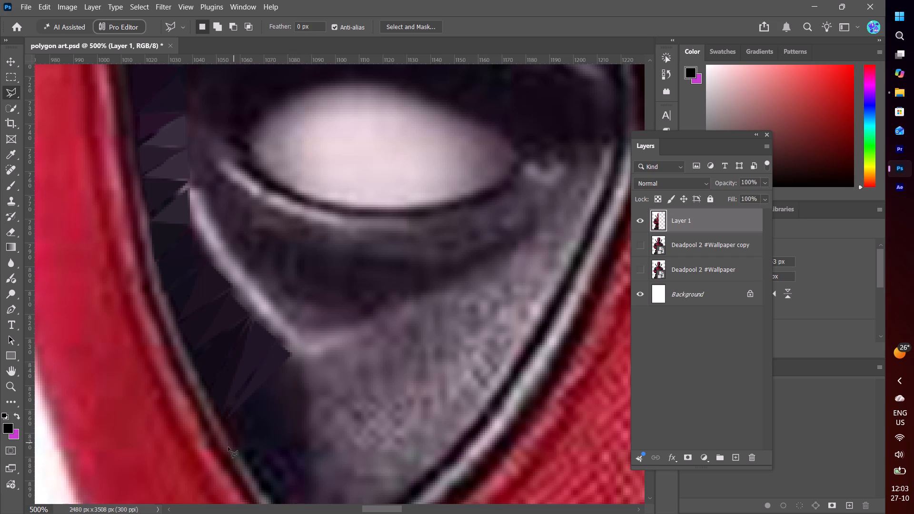
# Lasso the tiny sliver beside the last facet's tip at the left border, flatten it with Average blur, and deselect.
pyautogui.click(220, 422)
pyautogui.click(255, 371)
pyautogui.click(223, 425)
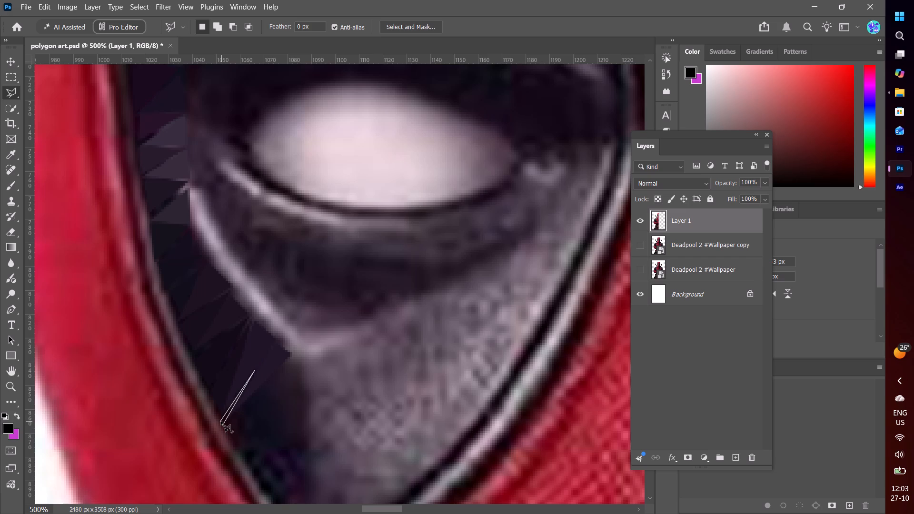
pyautogui.click(221, 421)
pyautogui.hotkey('ctrl', 'alt', 'd')
pyautogui.hotkey('ctrl', 'alt', 'f')
pyautogui.hotkey('ctrl', 'd')
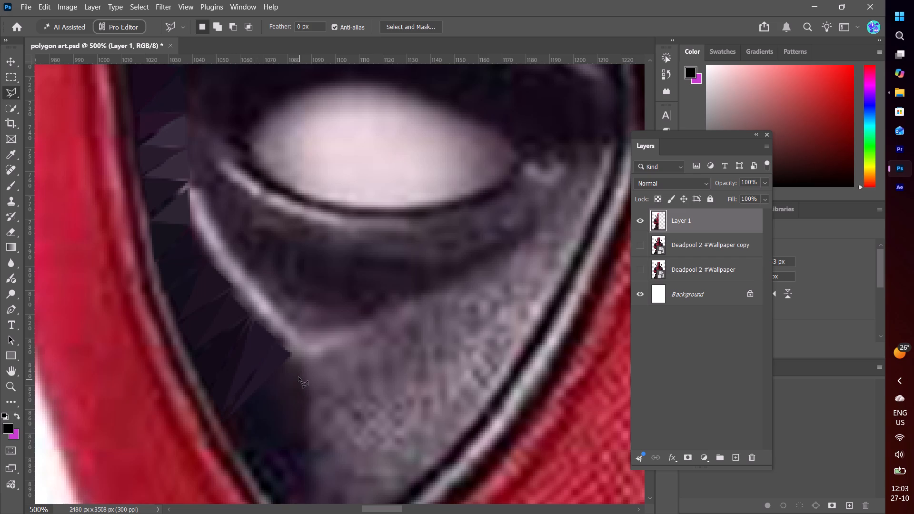
# Lasso a triangle from the left border to the dark area's edge just below the crease corner, apply Average blur, and deselect.
pyautogui.click(291, 358)
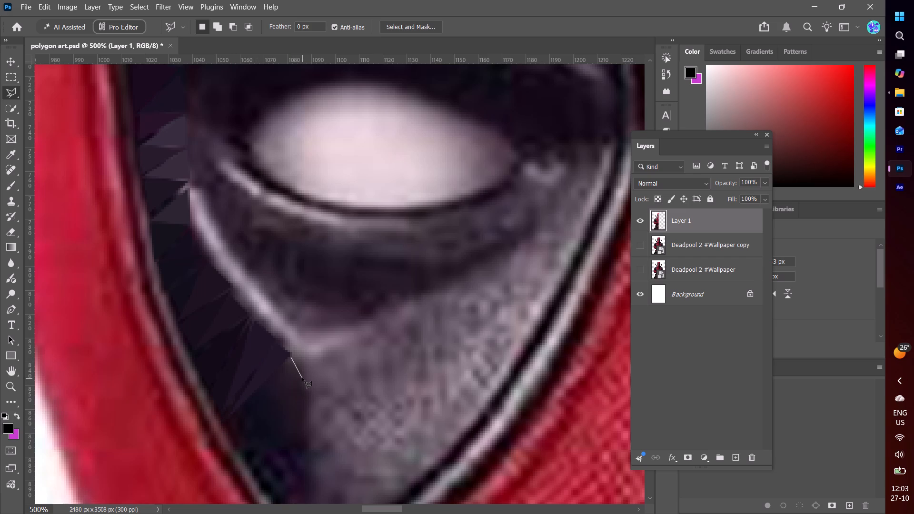
pyautogui.click(302, 377)
pyautogui.click(223, 426)
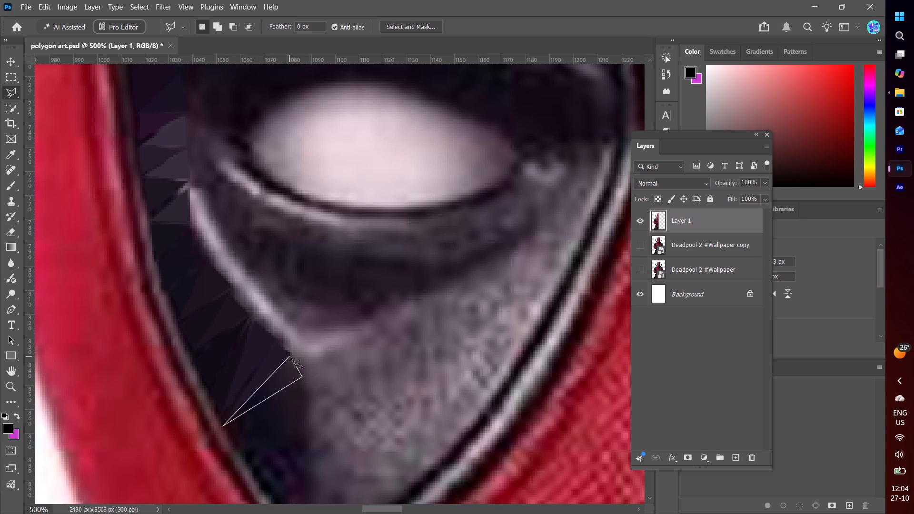
pyautogui.click(290, 356)
pyautogui.hotkey('ctrl', 'alt', 'f')
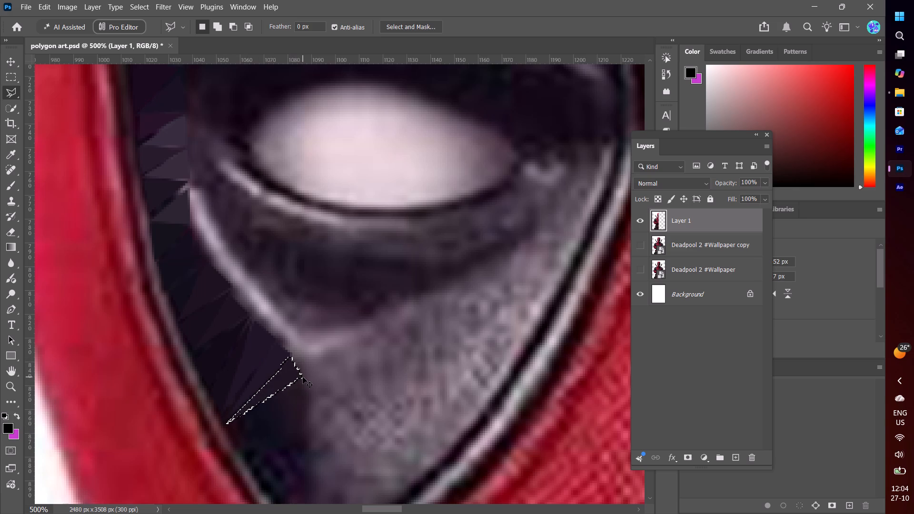
pyautogui.hotkey('ctrl', 'd')
# Lasso the next triangle below, fanning from the same left-border point to the dark area's right edge, apply Average blur, and deselect.
pyautogui.scroll(-2, 312, 422)
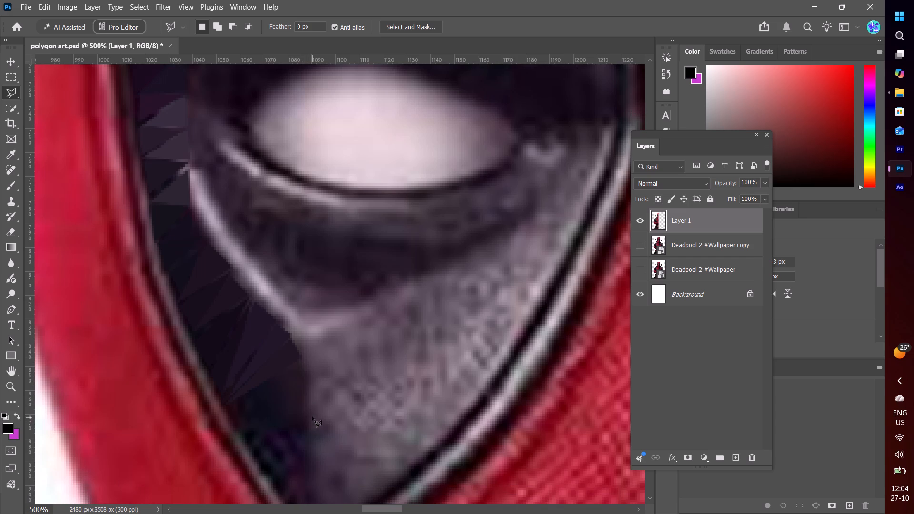
pyautogui.click(225, 407)
pyautogui.click(300, 361)
pyautogui.click(305, 382)
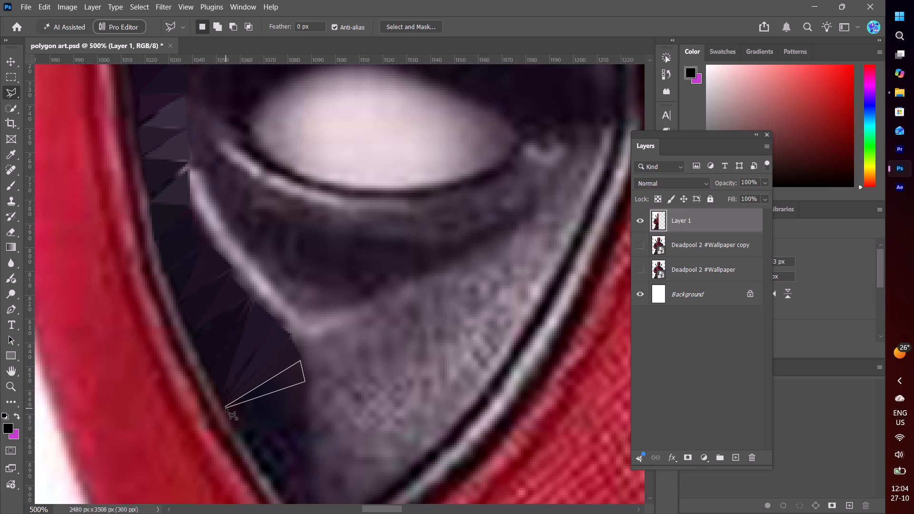
pyautogui.click(226, 408)
pyautogui.hotkey('ctrl', 'alt', 'f')
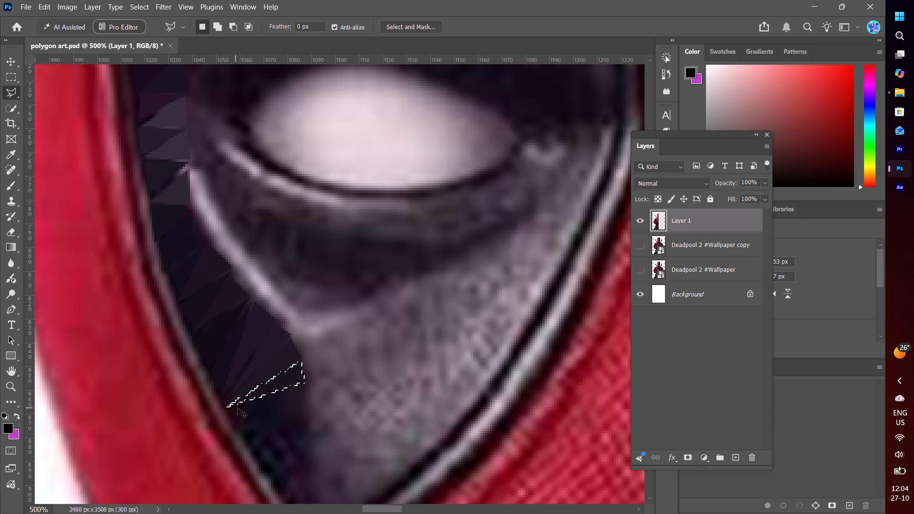
pyautogui.hotkey('ctrl', 'd')
# Lasso the next thin triangle from the left-border fan point to the dark area's right edge, flatten it with Average blur, and deselect.
pyautogui.scroll(6, 293, 409)
pyautogui.scroll(-11, 293, 409)
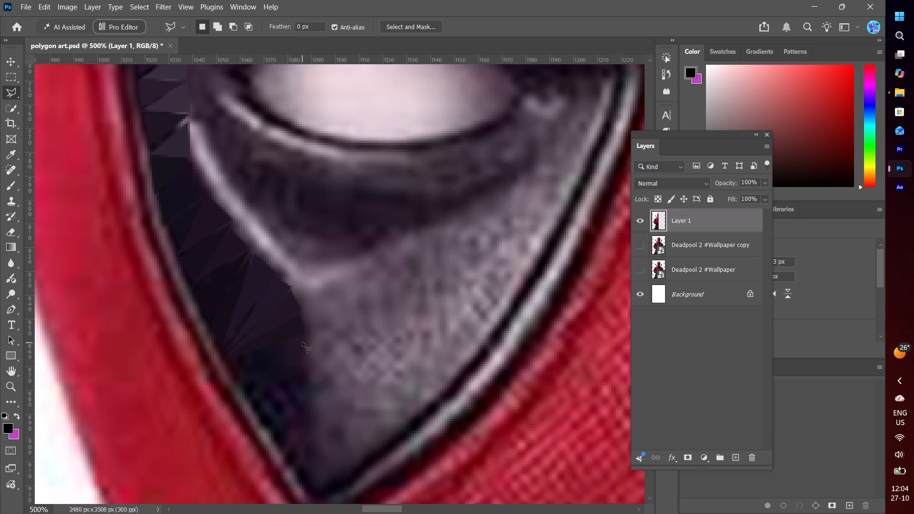
pyautogui.click(228, 361)
pyautogui.click(305, 335)
pyautogui.click(307, 357)
pyautogui.click(227, 363)
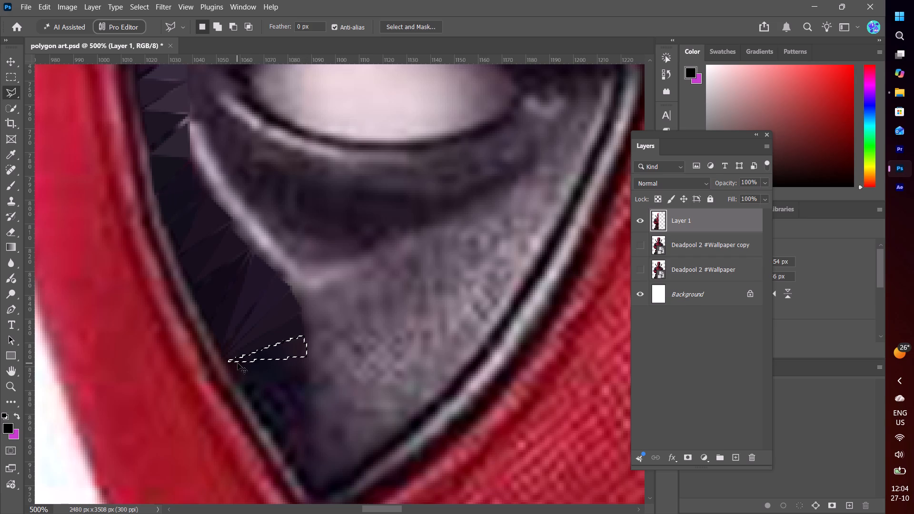
pyautogui.hotkey('ctrl', 'alt', 'f')
pyautogui.hotkey('ctrl', 'alt', 'd')
pyautogui.hotkey('ctrl', 'd')
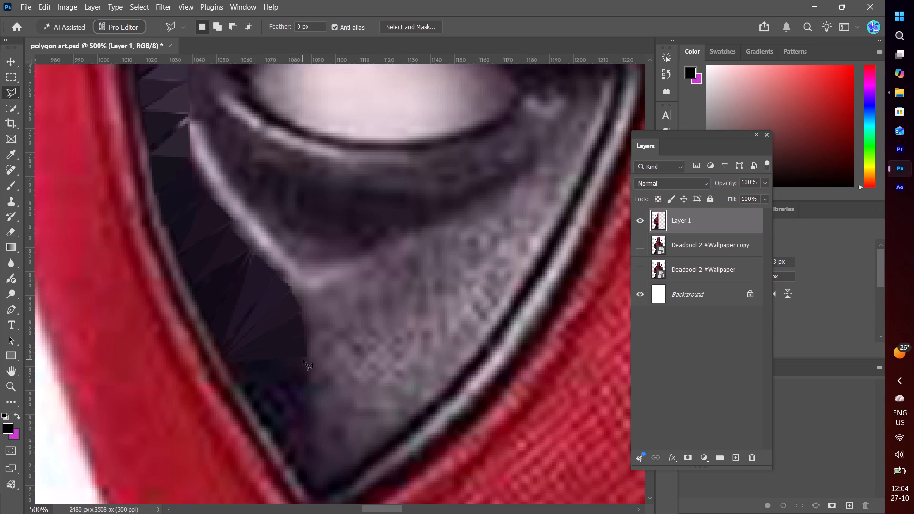
# Lasso a triangle from the left border widening to the dark area's right edge below the last facet, apply Average blur, and deselect.
pyautogui.click(306, 359)
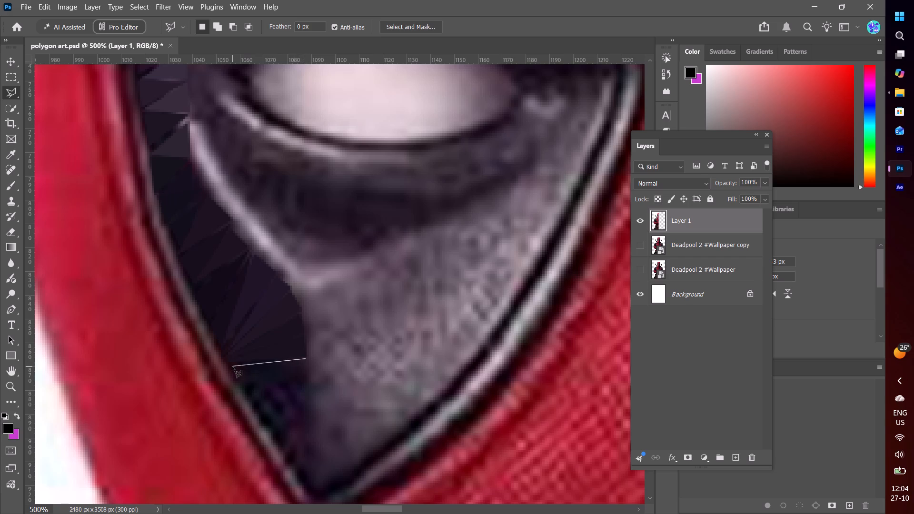
pyautogui.click(232, 365)
pyautogui.click(306, 386)
pyautogui.click(307, 361)
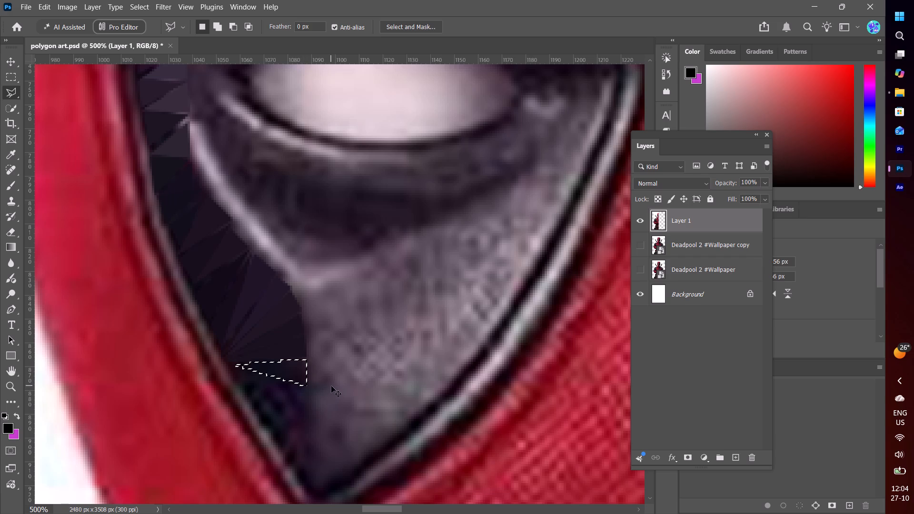
pyautogui.hotkey('ctrl', 'alt', 'f')
pyautogui.hotkey('ctrl', 'd')
# Lasso a triangle with its base along the left border and its tip at the dark area's right edge, apply Average blur, and deselect.
pyautogui.scroll(-4, 343, 405)
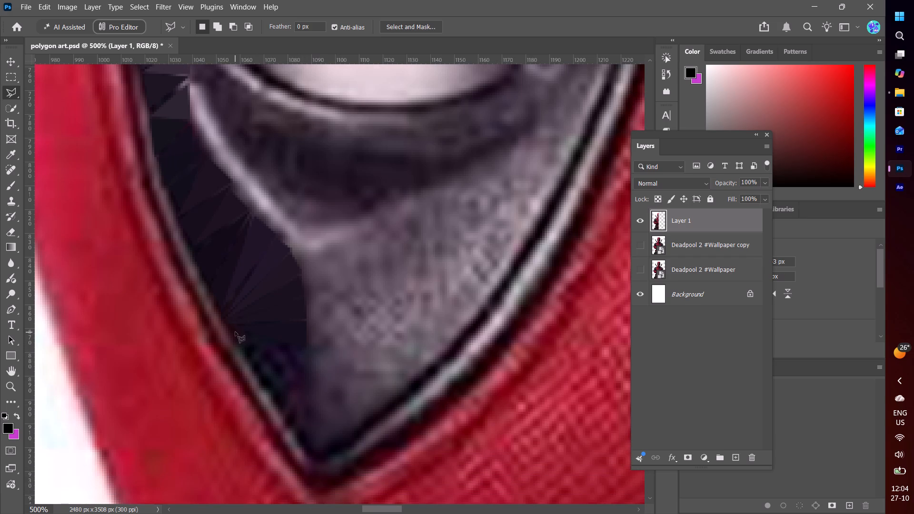
pyautogui.click(304, 349)
pyautogui.click(235, 336)
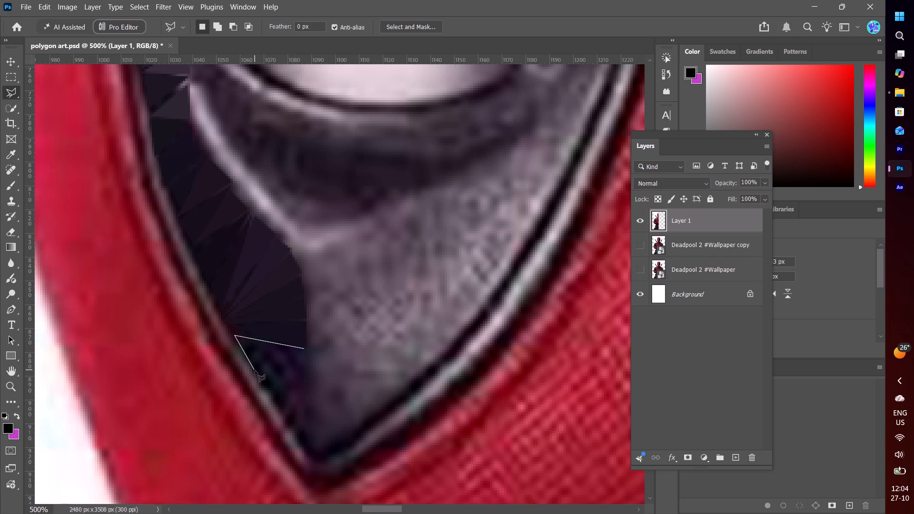
pyautogui.click(250, 361)
pyautogui.click(305, 350)
pyautogui.hotkey('ctrl', 'alt', 'f')
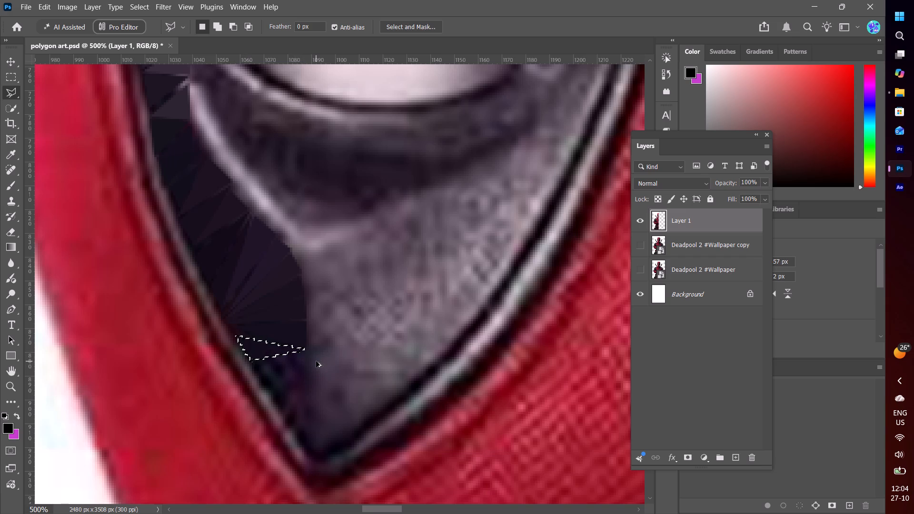
pyautogui.hotkey('ctrl', 'd')
# Examine the faceted dark strip up past the eye and back down to the unfinished lower tip.
pyautogui.scroll(20, 306, 361)
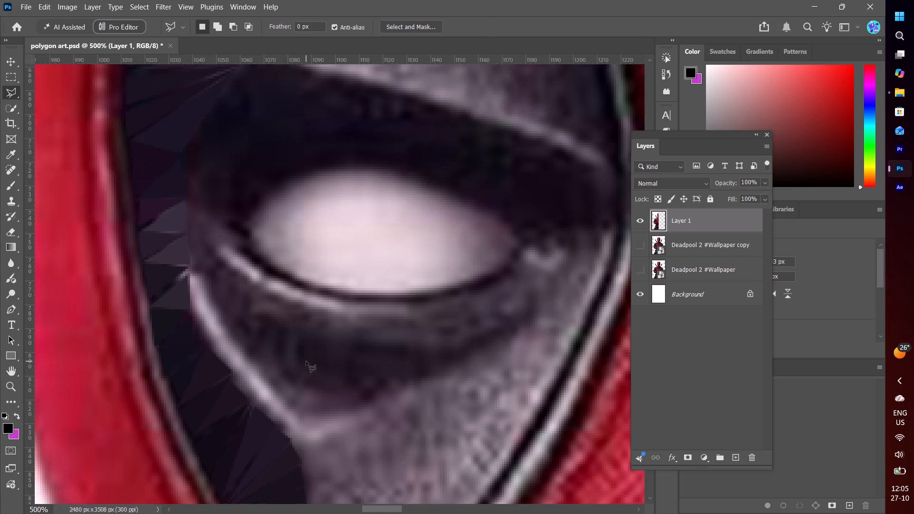
pyautogui.scroll(20, 306, 361)
pyautogui.scroll(14, 306, 361)
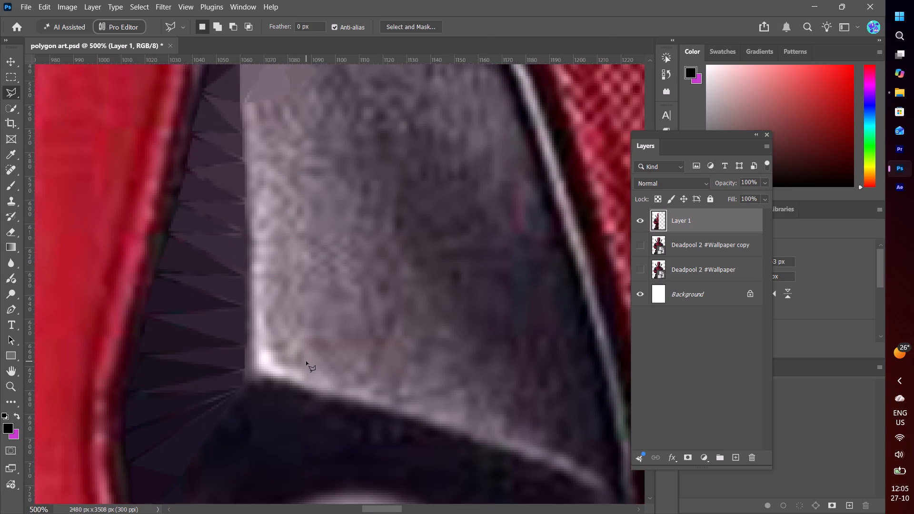
pyautogui.scroll(12, 306, 361)
pyautogui.scroll(-18, 306, 361)
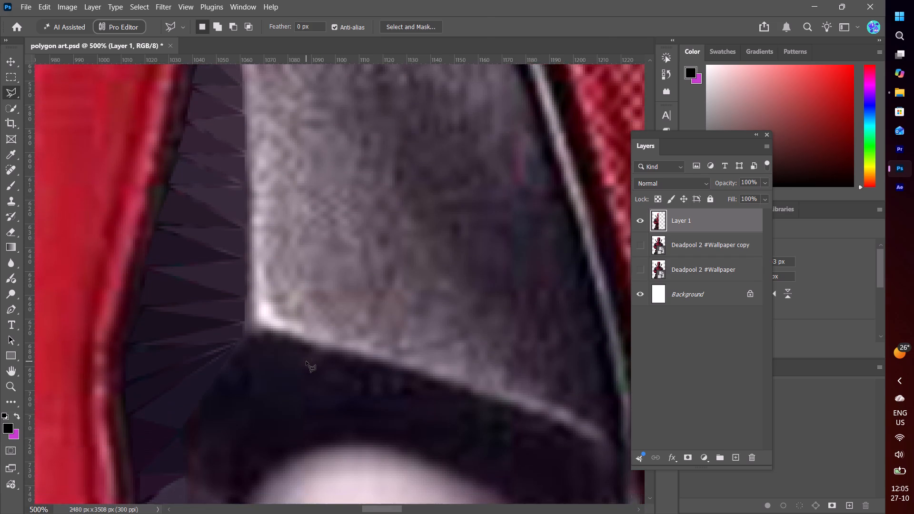
pyautogui.scroll(-20, 306, 361)
pyautogui.scroll(-14, 306, 361)
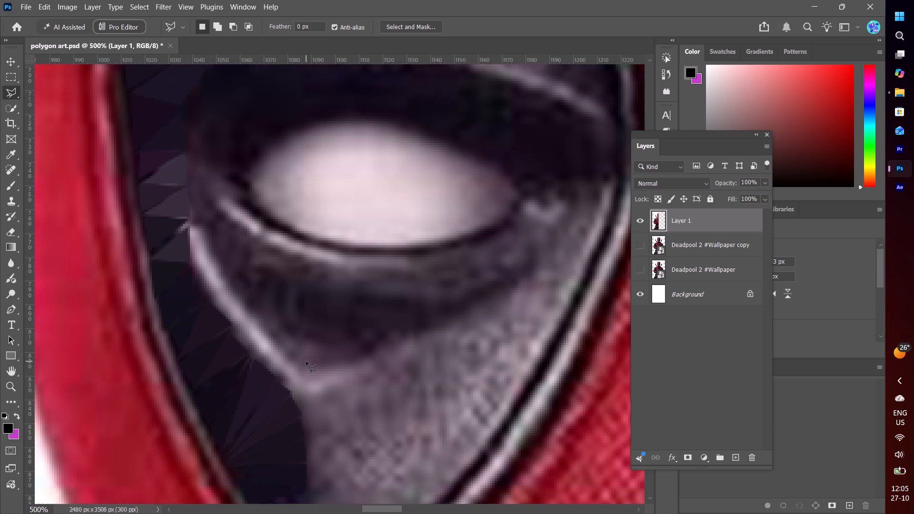
pyautogui.scroll(-14, 306, 361)
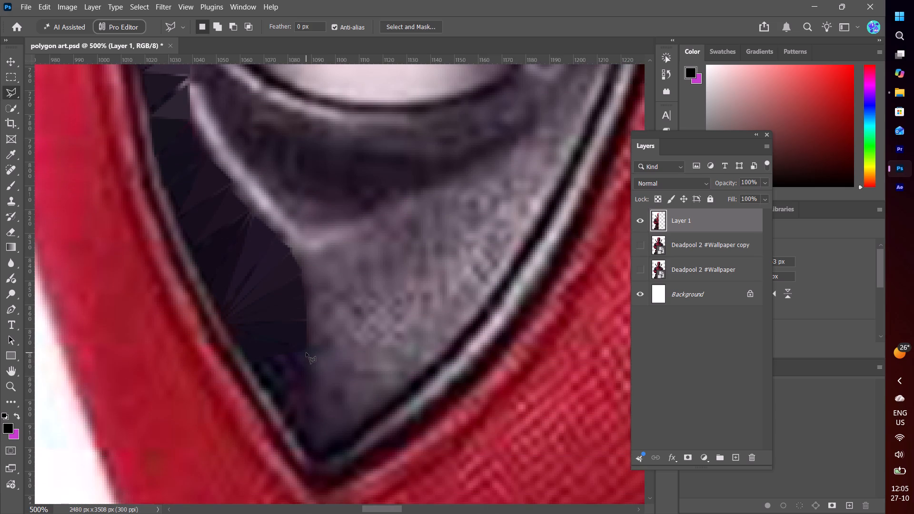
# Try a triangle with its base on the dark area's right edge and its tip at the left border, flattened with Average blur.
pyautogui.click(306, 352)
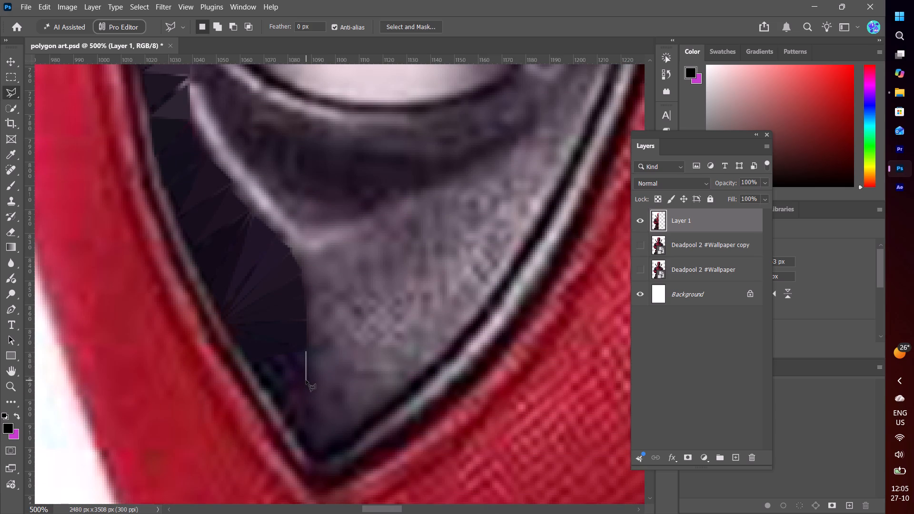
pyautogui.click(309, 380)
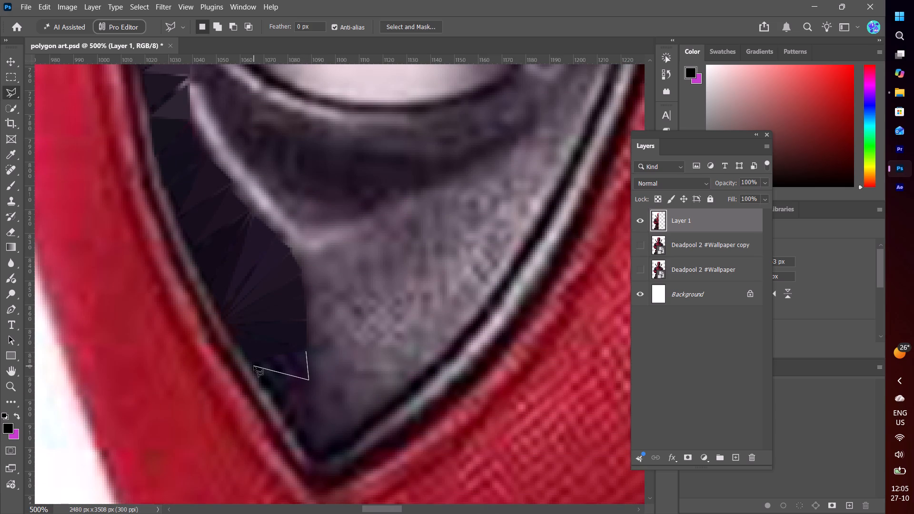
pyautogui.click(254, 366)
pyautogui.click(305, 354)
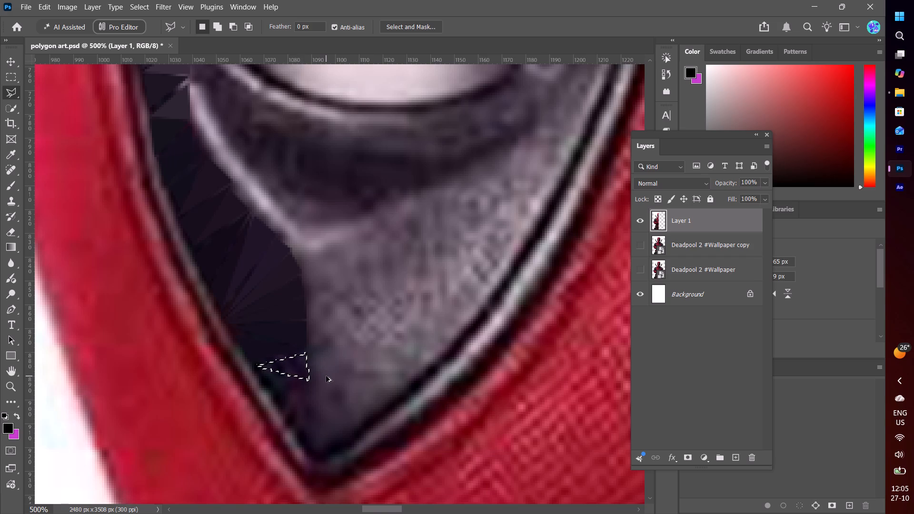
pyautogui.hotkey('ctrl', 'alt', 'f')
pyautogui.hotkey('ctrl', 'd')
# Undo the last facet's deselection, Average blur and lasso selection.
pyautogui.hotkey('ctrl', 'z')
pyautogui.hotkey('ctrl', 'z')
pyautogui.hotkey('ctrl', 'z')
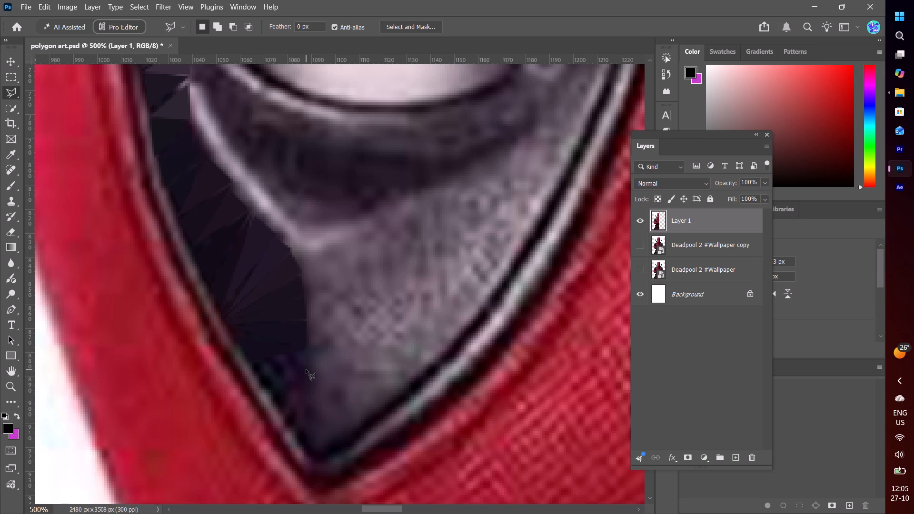
# Lasso a triangle with a longer base down the left border and its tip at the right edge, apply Average blur, and deselect.
pyautogui.click(306, 351)
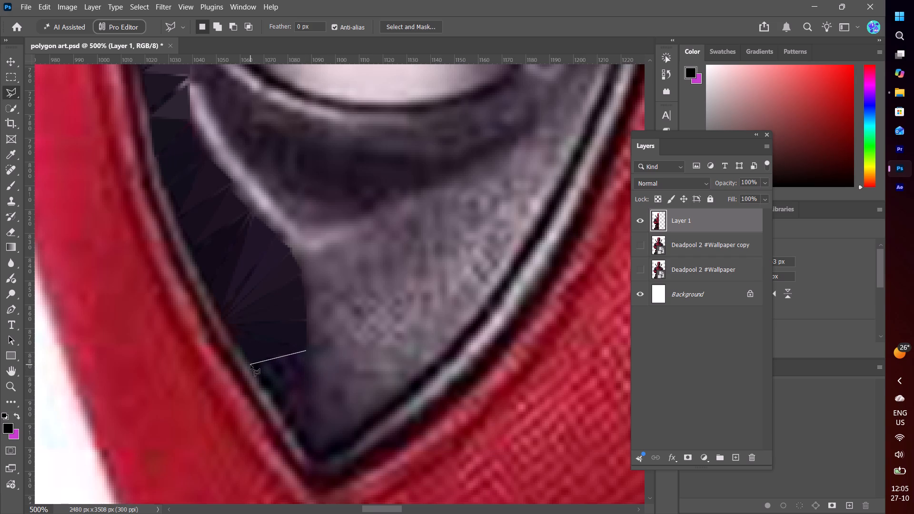
pyautogui.click(250, 365)
pyautogui.click(272, 398)
pyautogui.click(307, 352)
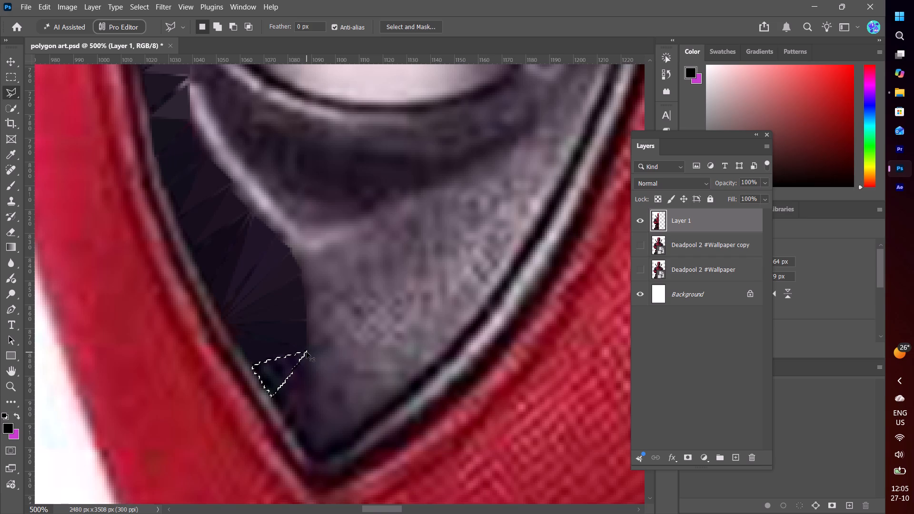
pyautogui.hotkey('ctrl', 'alt', 'f')
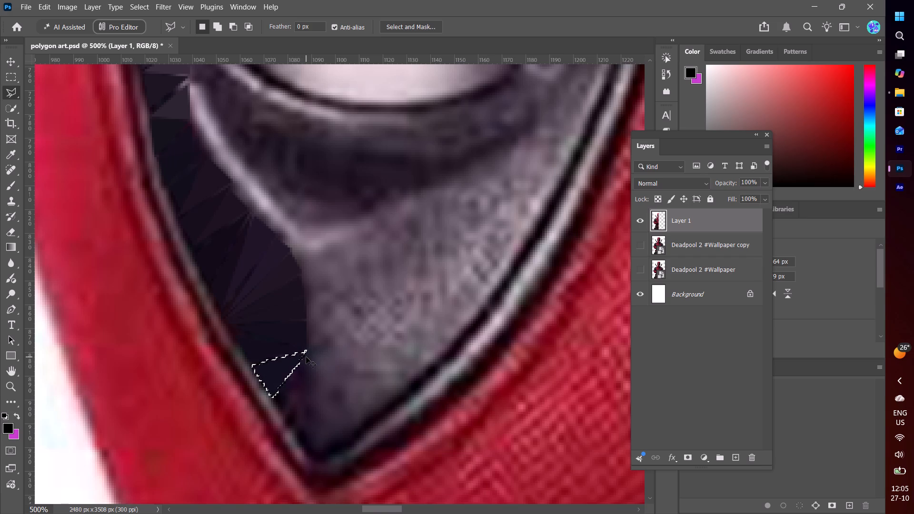
pyautogui.hotkey('ctrl', 'd')
# Lasso a triangle with its upright side on the dark strip's right edge, just below the last facet, apply Average blur, and deselect.
pyautogui.click(307, 355)
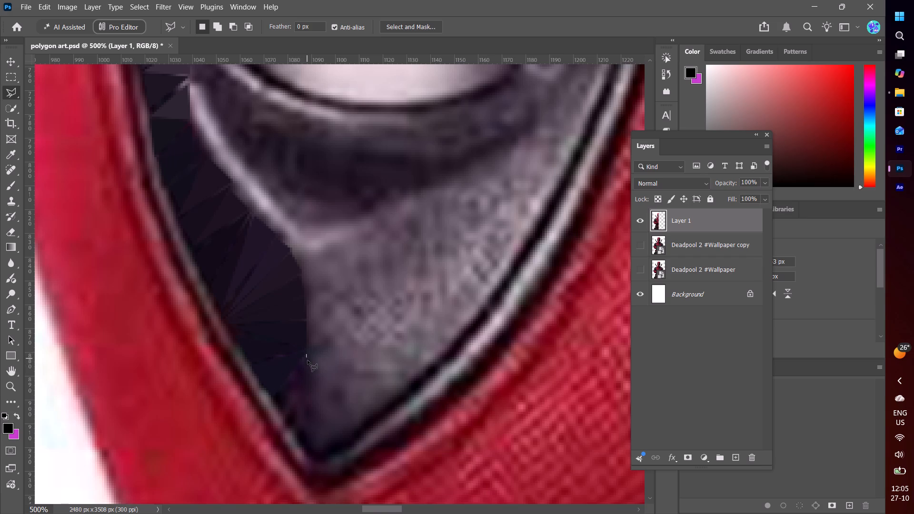
pyautogui.click(306, 400)
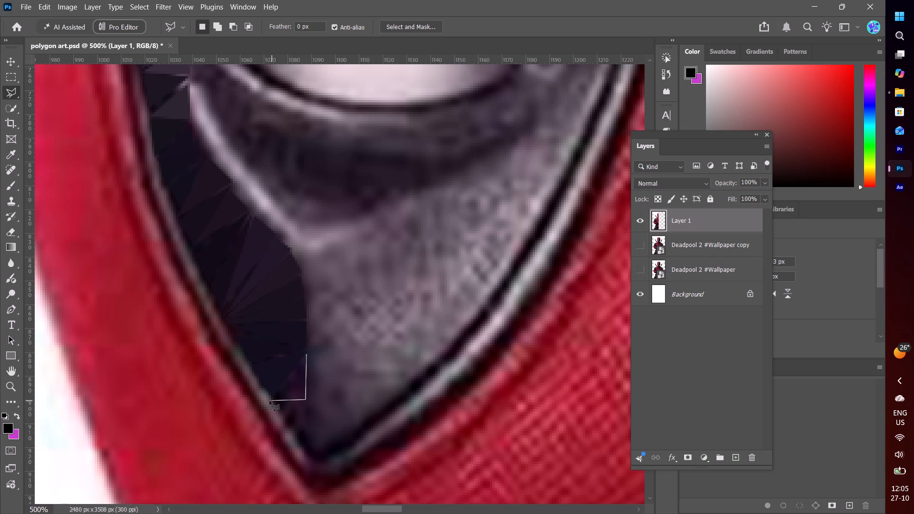
pyautogui.click(273, 398)
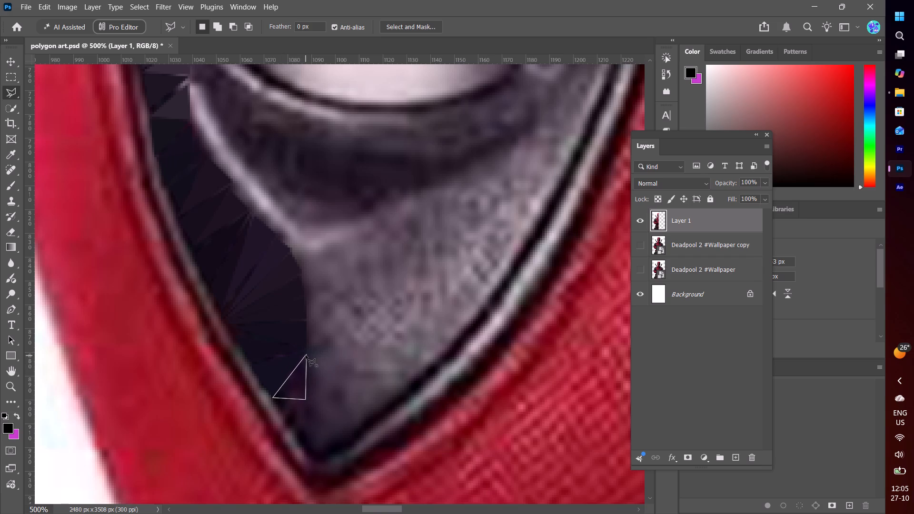
pyautogui.click(306, 355)
pyautogui.hotkey('ctrl', 'alt', 'f')
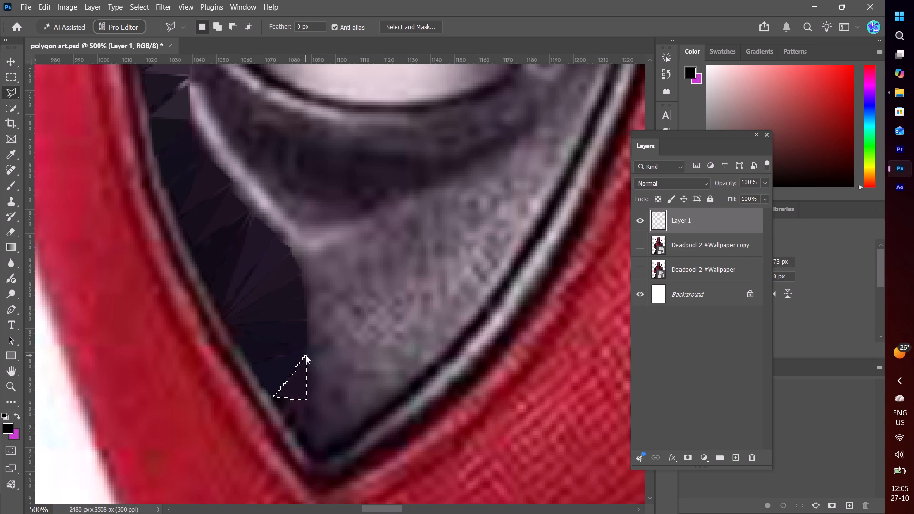
pyautogui.hotkey('ctrl', 'd')
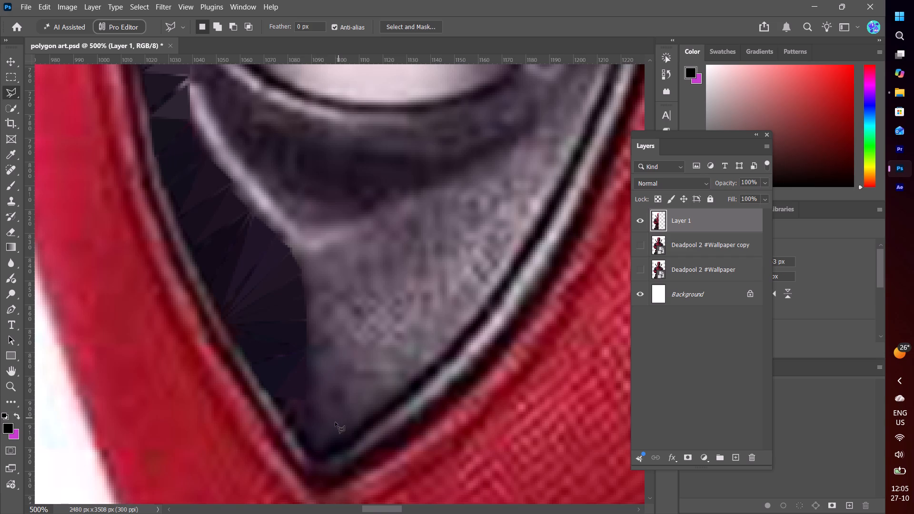
# Lasso a downward-pointing triangle filling the dark strip's unfinished lower tip, flatten it with Average blur, and deselect.
pyautogui.click(305, 401)
pyautogui.click(307, 452)
pyautogui.click(274, 401)
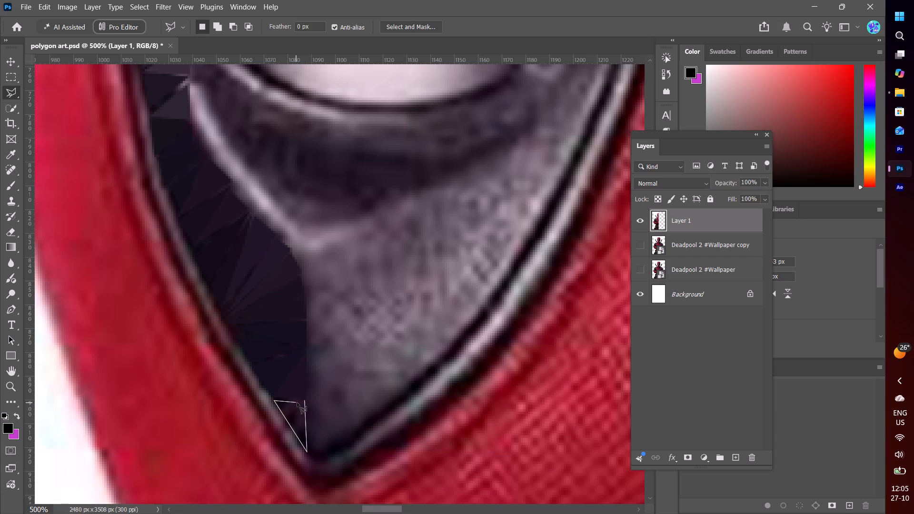
pyautogui.click(304, 400)
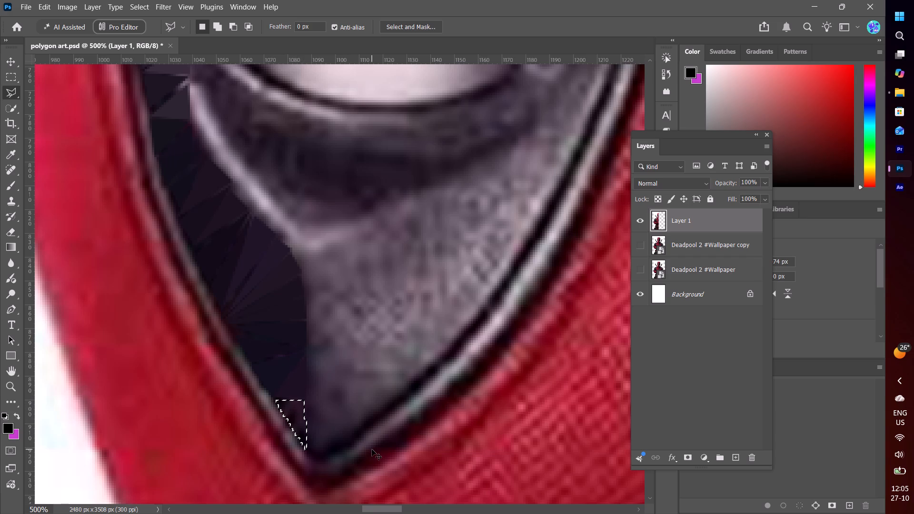
pyautogui.hotkey('ctrl', 'alt', 'f')
pyautogui.hotkey('ctrl', 'd')
# Flatten a lassoed triangle about 22 × 17 px at the grey patch's left edge above the eye, just under its facets, with Average blur, and deselect.
pyautogui.scroll(10, 372, 454)
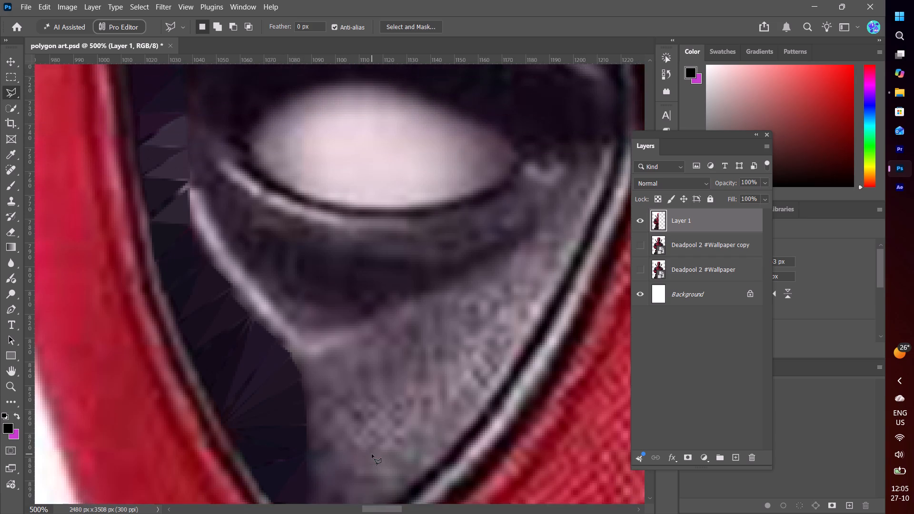
pyautogui.scroll(17, 372, 454)
pyautogui.scroll(17, 372, 454)
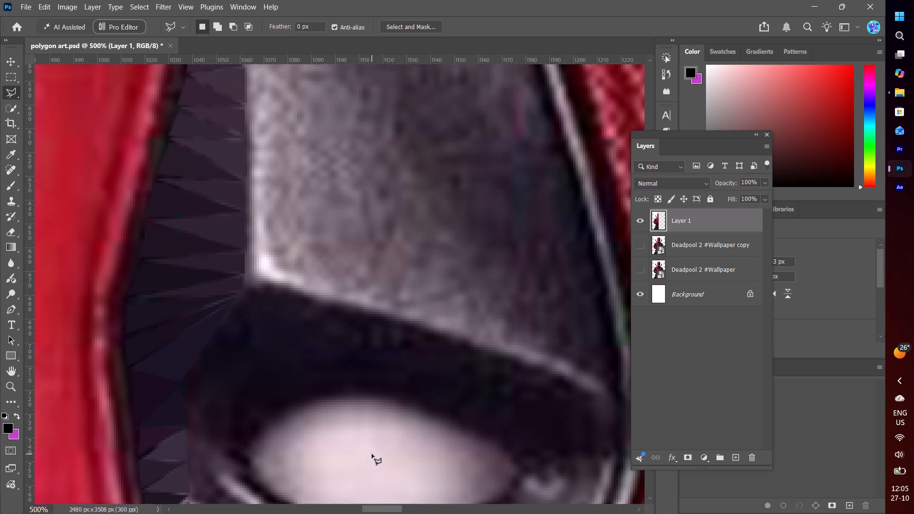
pyautogui.scroll(20, 372, 454)
pyautogui.scroll(6, 372, 454)
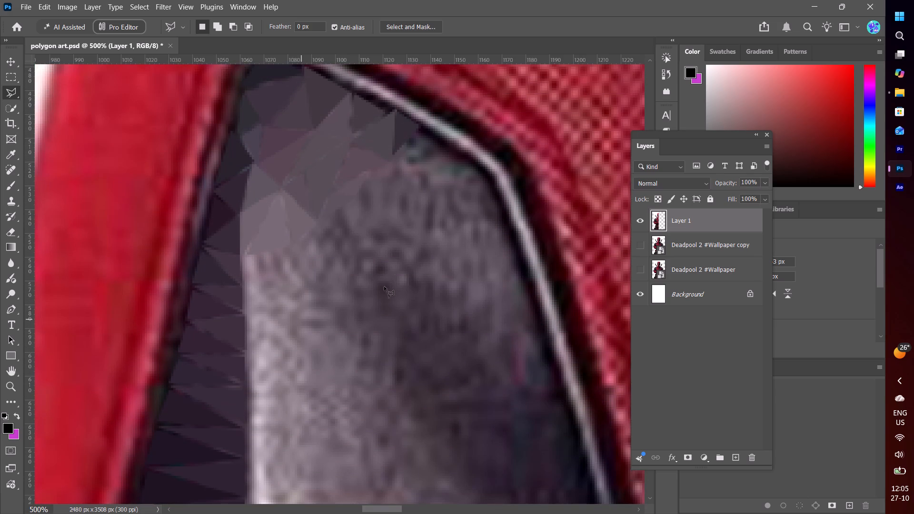
pyautogui.click(240, 256)
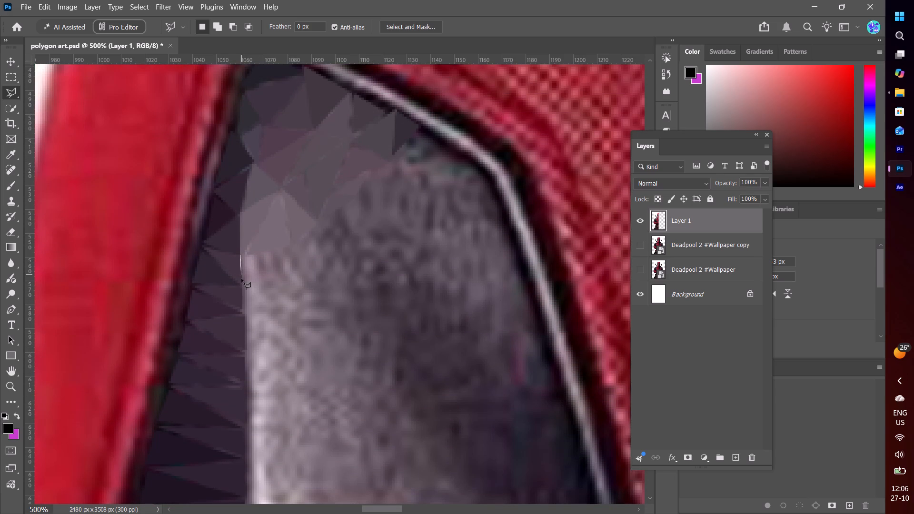
pyautogui.click(241, 285)
pyautogui.click(289, 247)
pyautogui.click(239, 255)
pyautogui.hotkey('ctrl', 'alt', 'f')
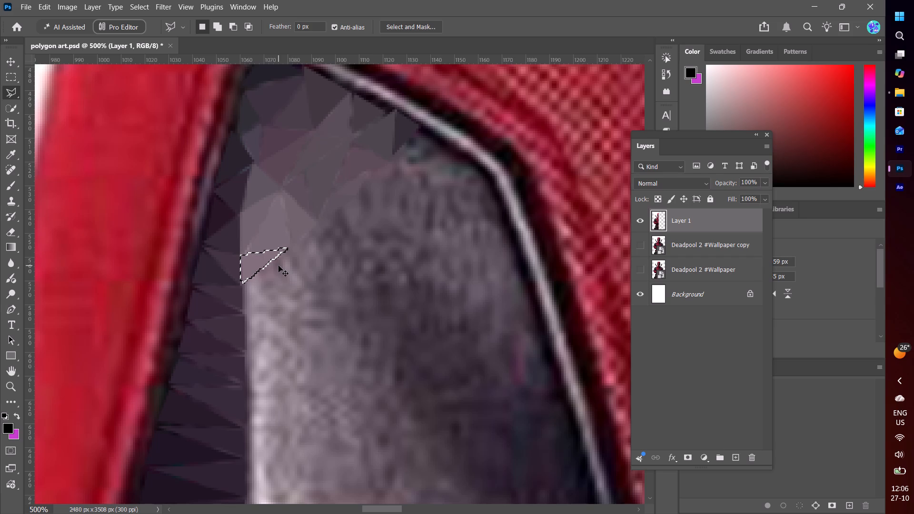
pyautogui.hotkey('ctrl', 'f')
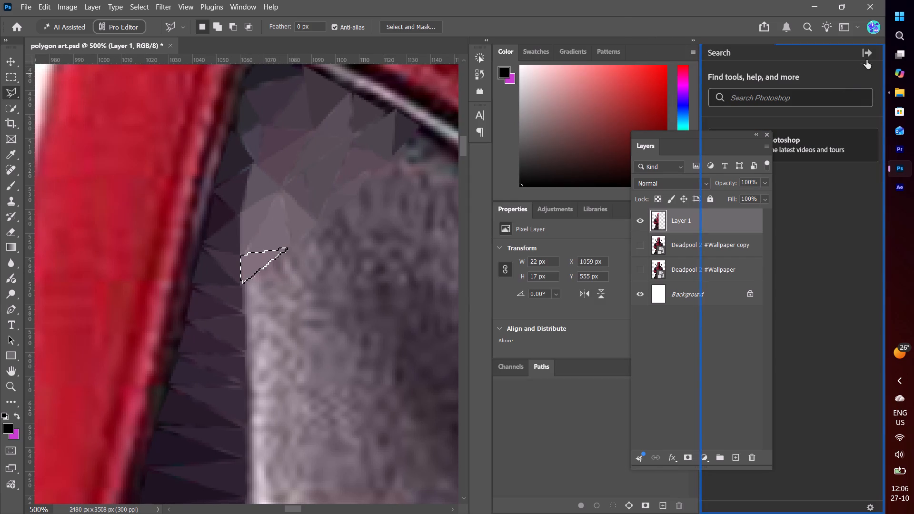
pyautogui.click(871, 57)
pyautogui.hotkey('ctrl', 'd')
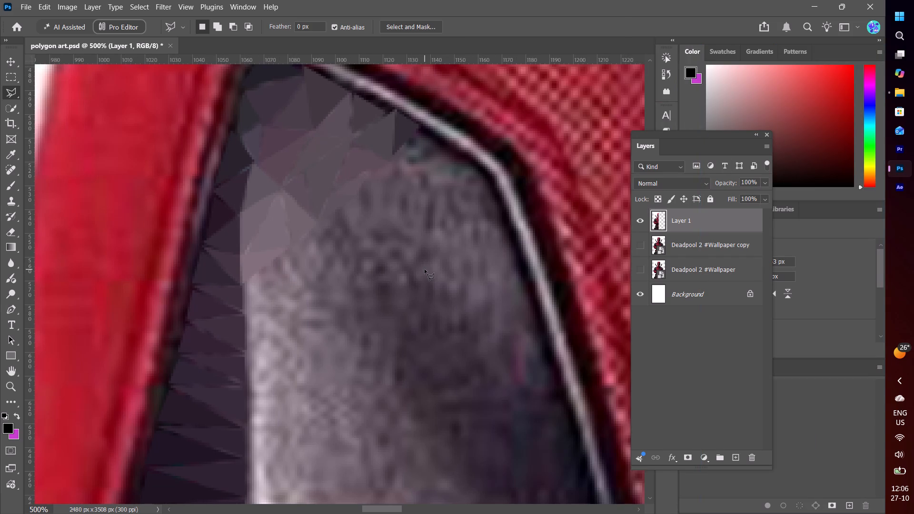
# Lasso the adjoining triangle under the new facet's slanted side, tapering to the grey patch's left edge, apply Average blur, and deselect.
pyautogui.click(288, 248)
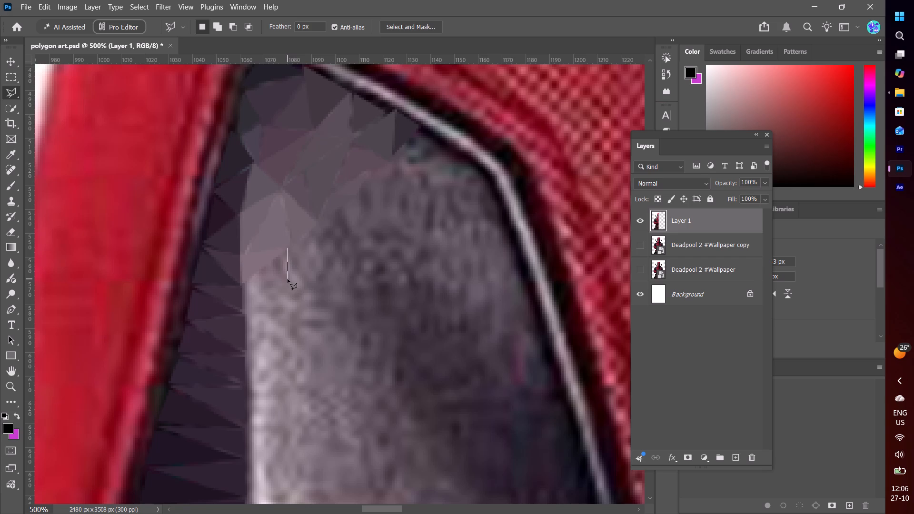
pyautogui.click(288, 279)
pyautogui.click(242, 285)
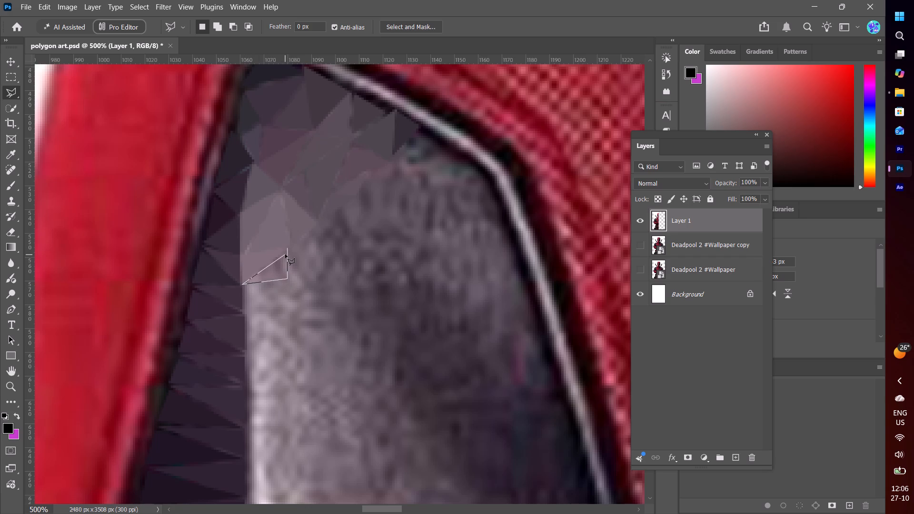
pyautogui.click(287, 248)
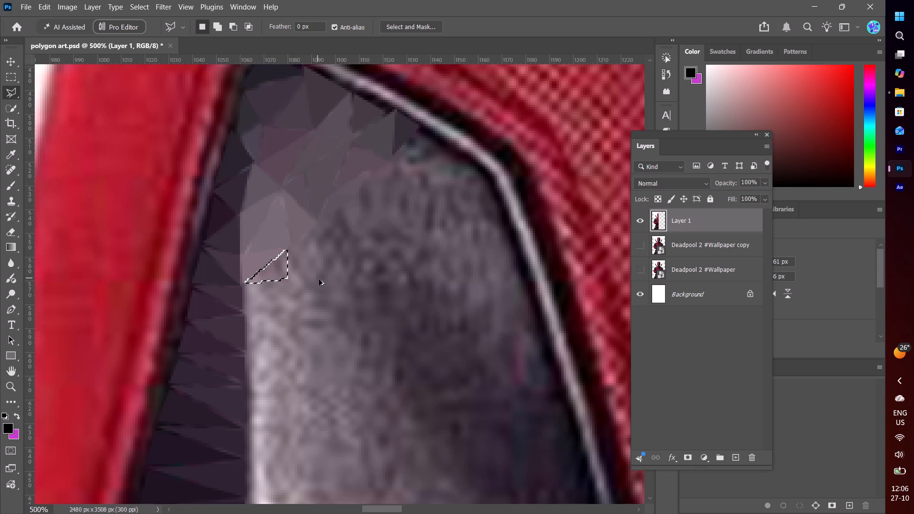
pyautogui.hotkey('ctrl', 'alt', 'f')
pyautogui.hotkey('ctrl', 'd')
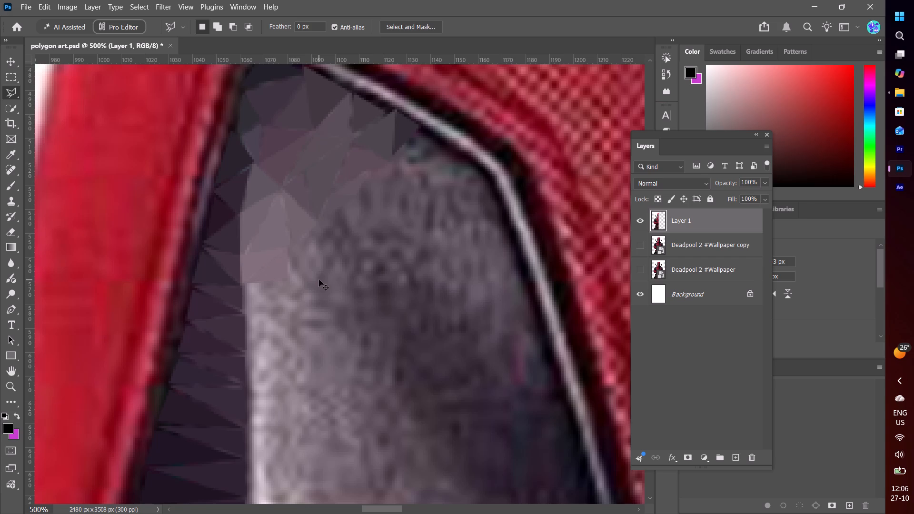
# Lasso a narrow sliver rising from the last facet's right side along the faceted area's lower border, apply Average blur, and deselect.
pyautogui.click(290, 246)
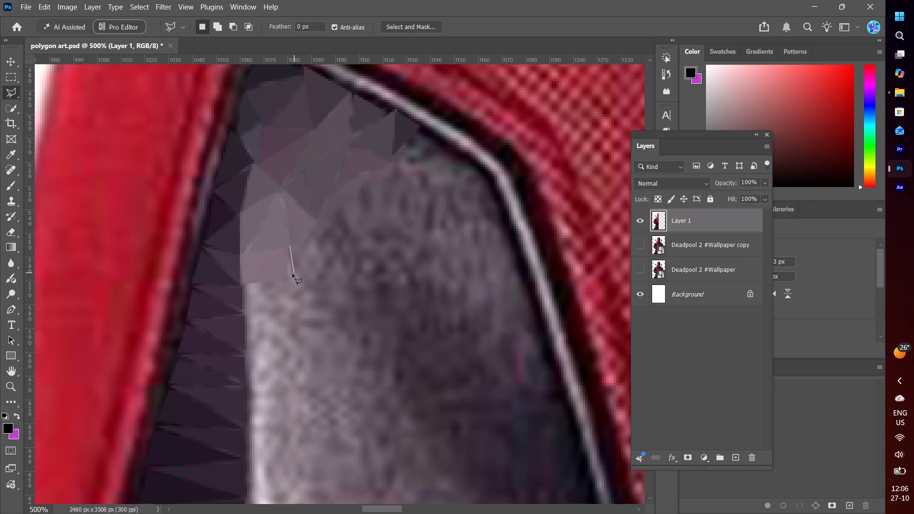
pyautogui.click(289, 279)
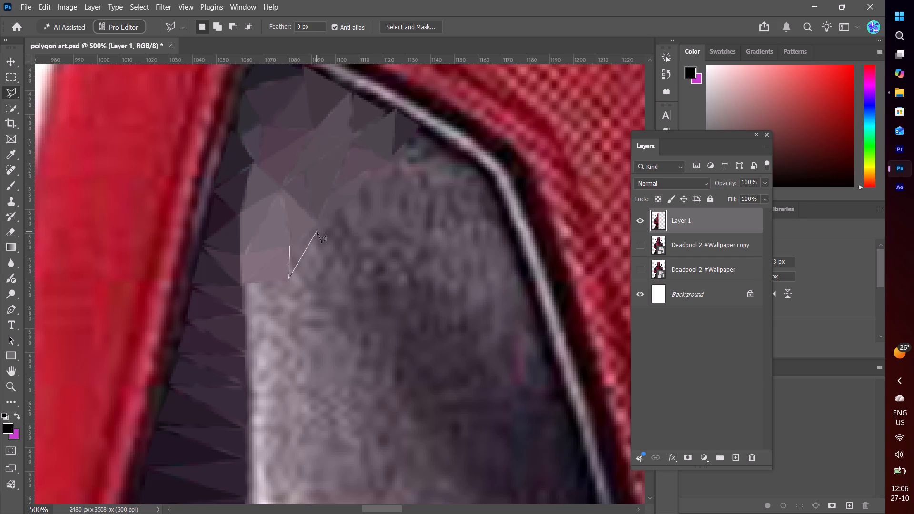
pyautogui.click(318, 226)
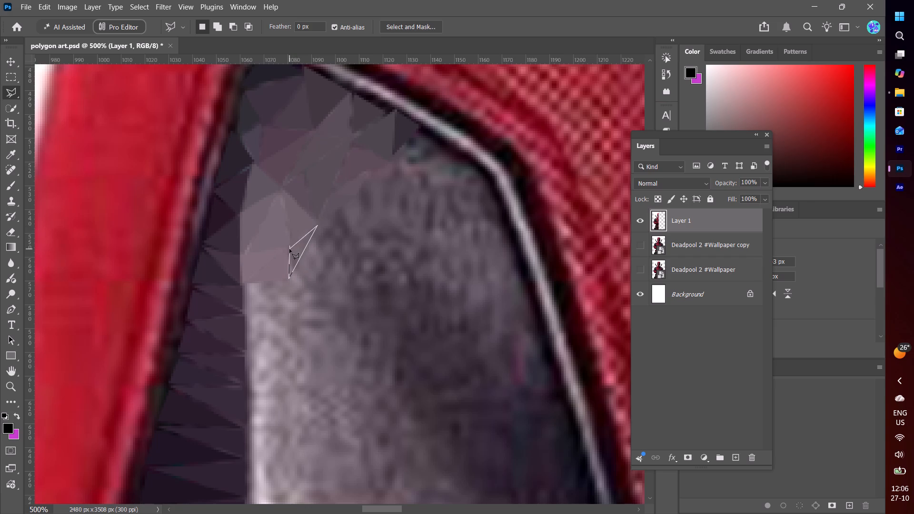
pyautogui.click(289, 247)
pyautogui.hotkey('ctrl', 'alt', 'f')
pyautogui.hotkey('ctrl', 'd')
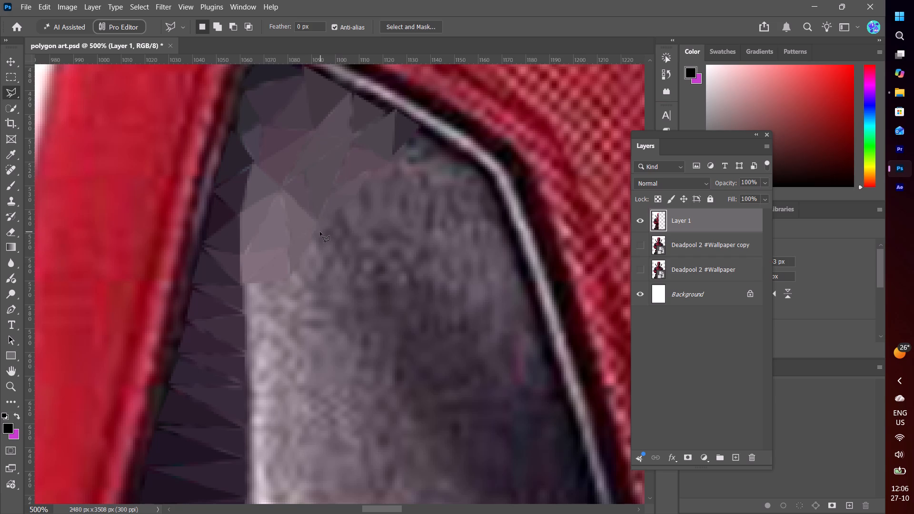
# Lasso a triangle beneath the sliver, with its apex at the sliver's upper end, flatten it with Average blur, and deselect.
pyautogui.click(318, 232)
pyautogui.click(323, 267)
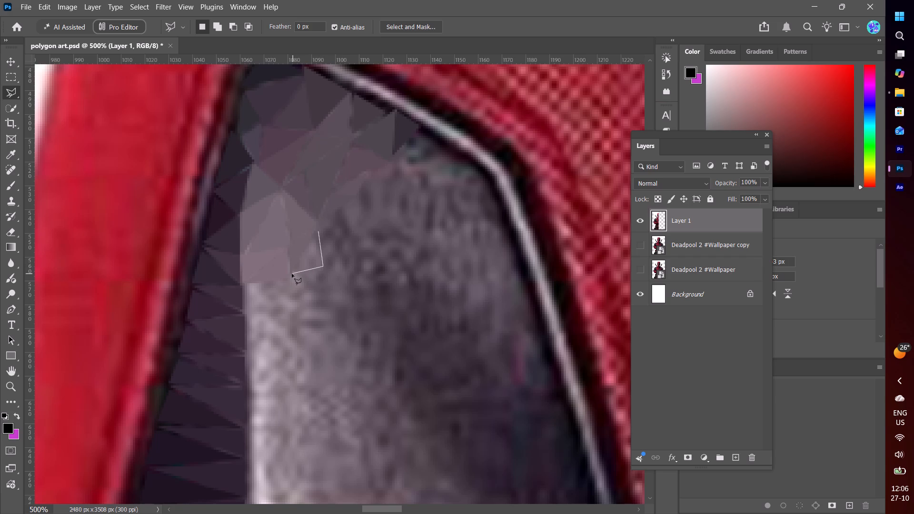
pyautogui.click(292, 274)
pyautogui.click(318, 232)
pyautogui.hotkey('ctrl', 'alt', 'f')
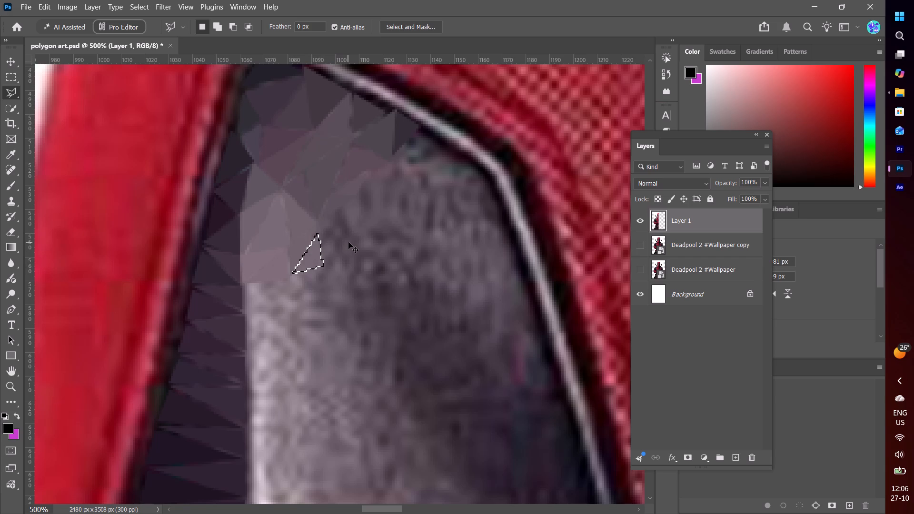
pyautogui.hotkey('ctrl', 'd')
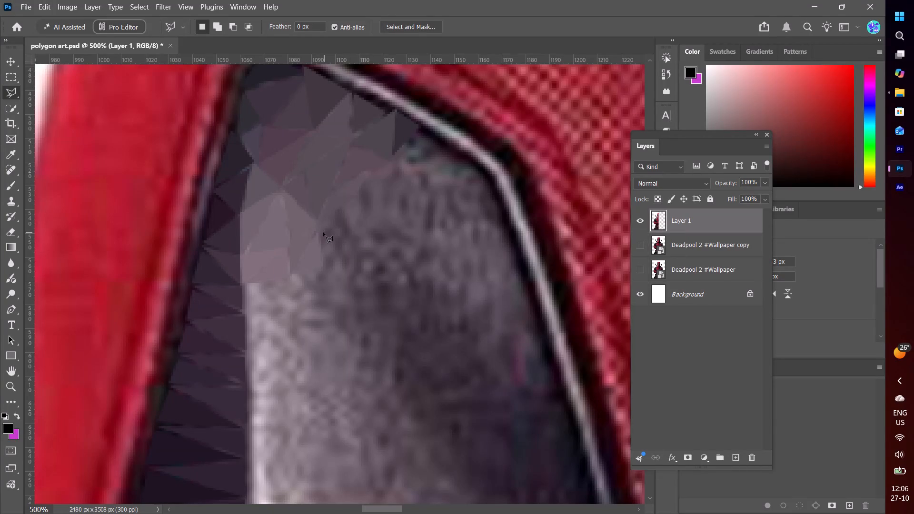
# Lasso a long thin triangle from the last facet's right side up along the faceted border, apply Average blur, and deselect.
pyautogui.click(321, 233)
pyautogui.click(324, 269)
pyautogui.click(356, 198)
pyautogui.click(320, 232)
pyautogui.hotkey('ctrl', 'alt', 'f')
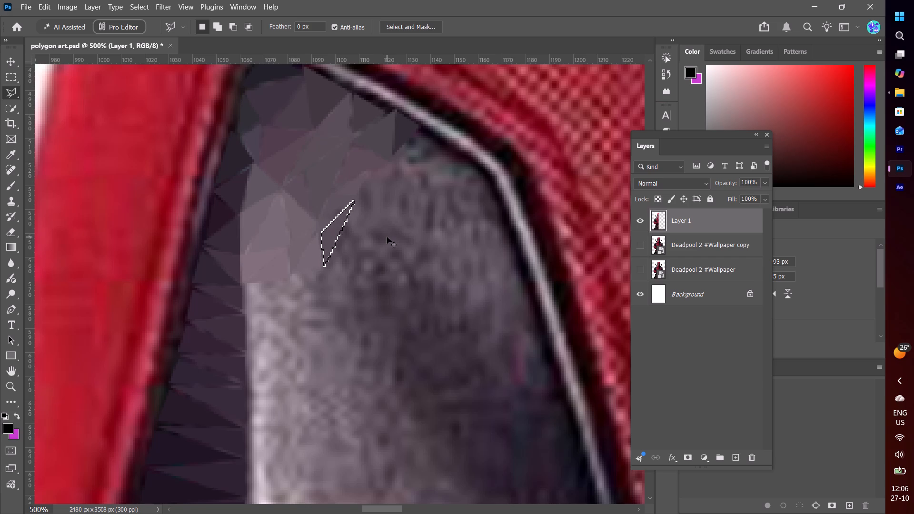
pyautogui.hotkey('ctrl', 'd')
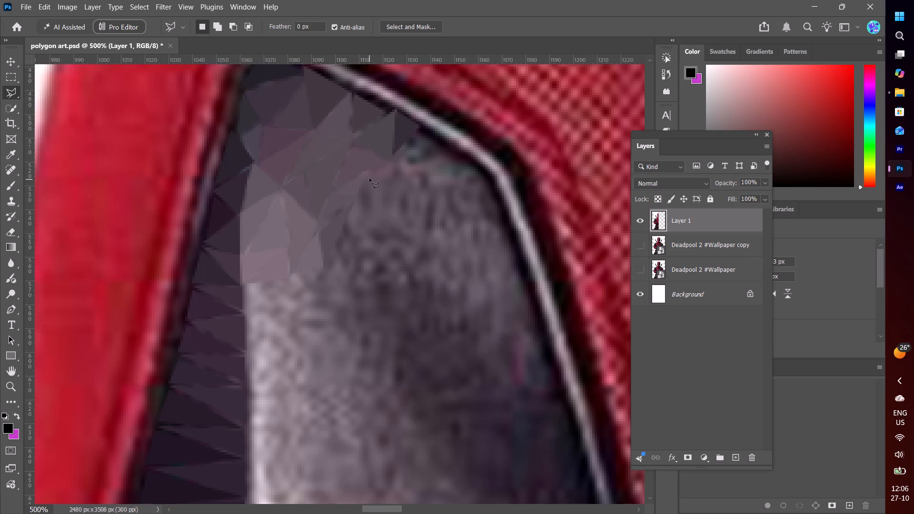
# Lasso a small upright triangle with its apex on the faceted area's lower border, flatten it with Average blur, and deselect.
pyautogui.click(371, 173)
pyautogui.click(375, 198)
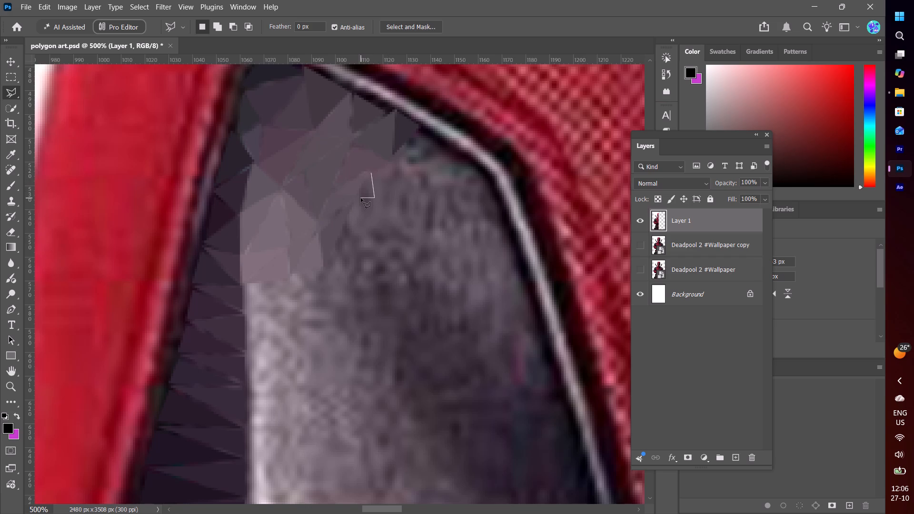
pyautogui.click(357, 198)
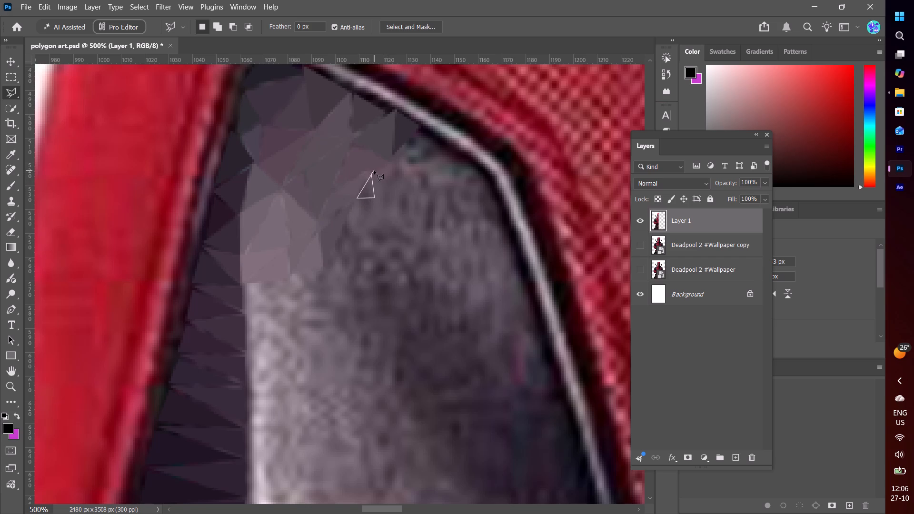
pyautogui.click(370, 175)
pyautogui.hotkey('ctrl', 'alt', 'f')
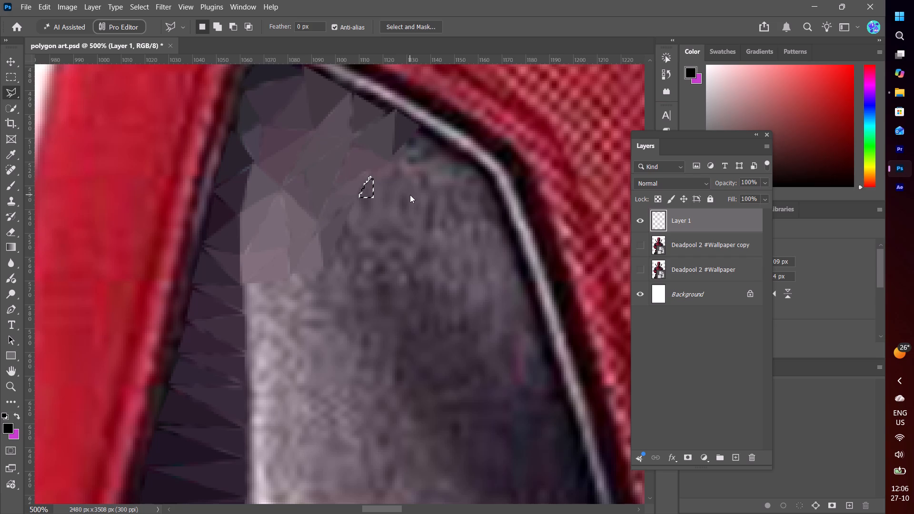
pyautogui.hotkey('ctrl', 'd')
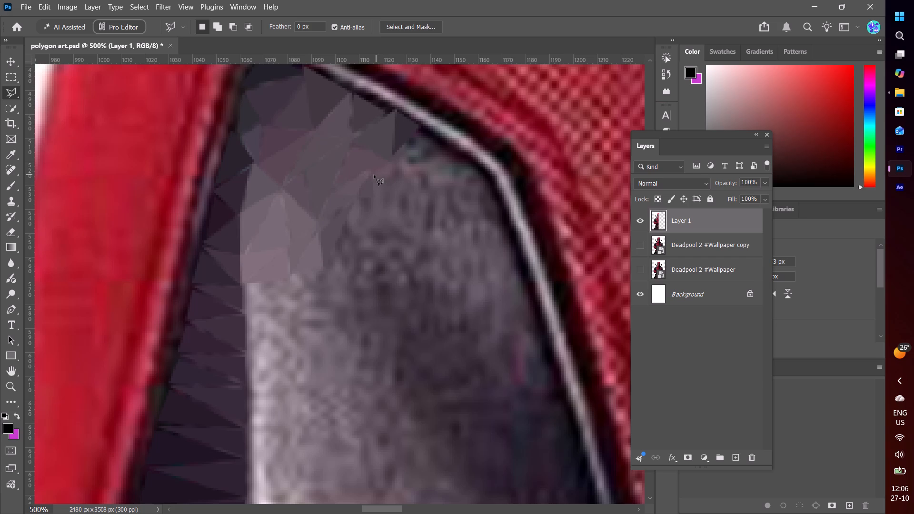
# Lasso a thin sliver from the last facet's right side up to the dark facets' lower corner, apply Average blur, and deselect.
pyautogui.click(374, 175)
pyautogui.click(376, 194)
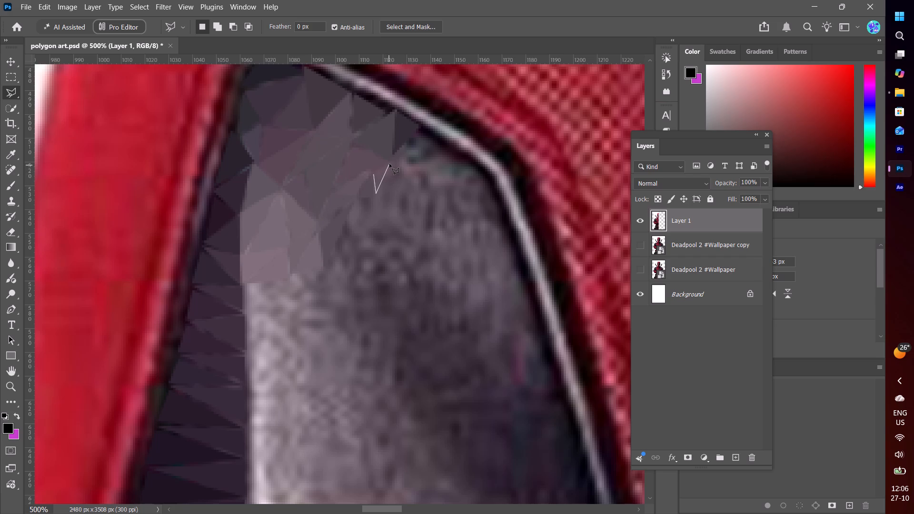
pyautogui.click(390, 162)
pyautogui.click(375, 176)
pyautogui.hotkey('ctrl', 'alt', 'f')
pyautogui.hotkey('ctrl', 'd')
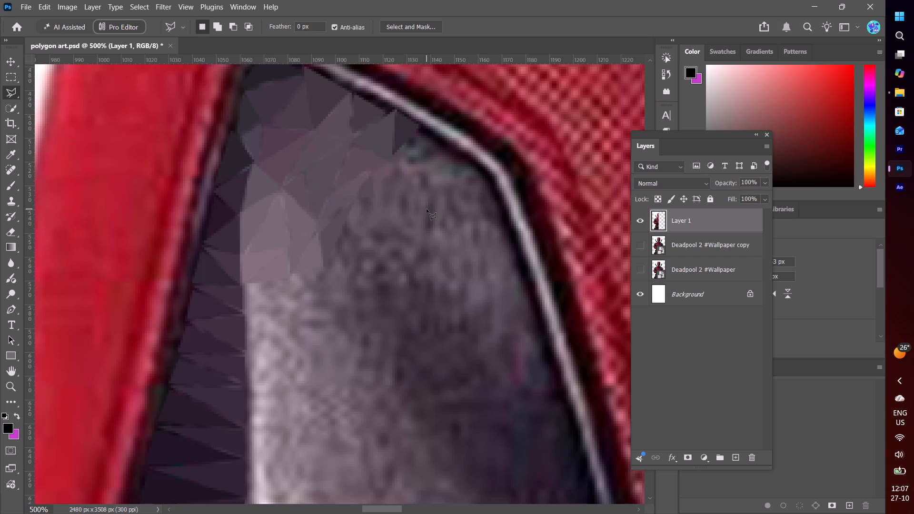
# Lasso a long thin triangle from the small upright facet's base down along the faceted border, apply Average blur, and deselect.
pyautogui.click(358, 200)
pyautogui.click(331, 258)
pyautogui.click(373, 198)
pyautogui.click(356, 198)
pyautogui.hotkey('ctrl', 'alt', 'f')
pyautogui.hotkey('ctrl', 'd')
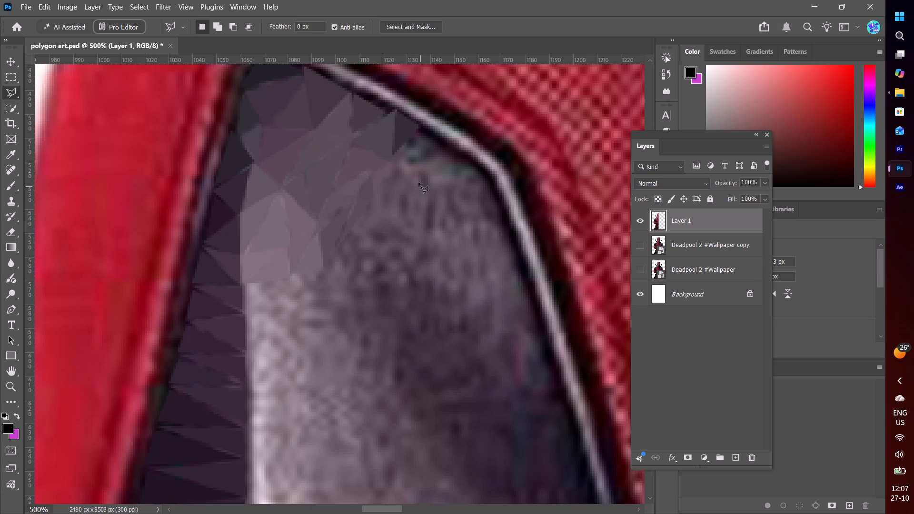
# Lasso a longer sliver over the one right of the small upright facet, reaching past its base, apply Average blur, and deselect.
pyautogui.click(373, 175)
pyautogui.click(374, 203)
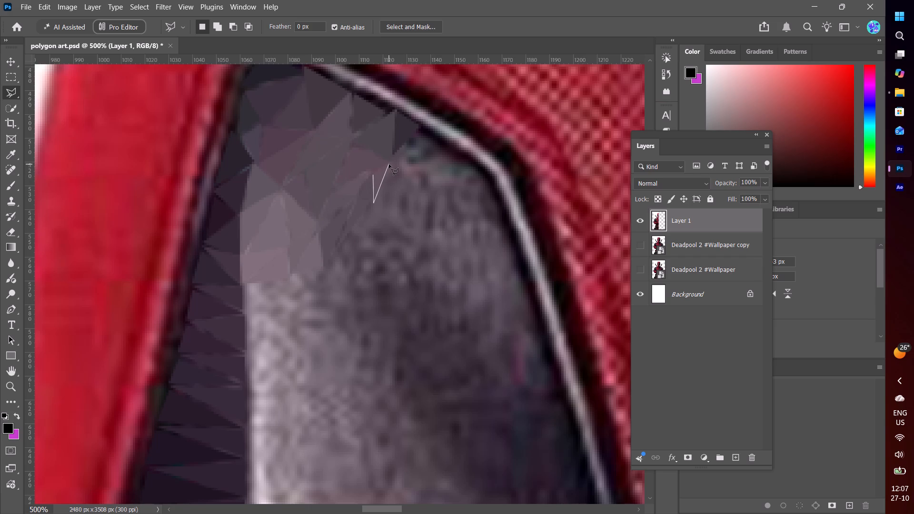
pyautogui.click(390, 162)
pyautogui.click(375, 175)
pyautogui.hotkey('ctrl', 'alt', 'f')
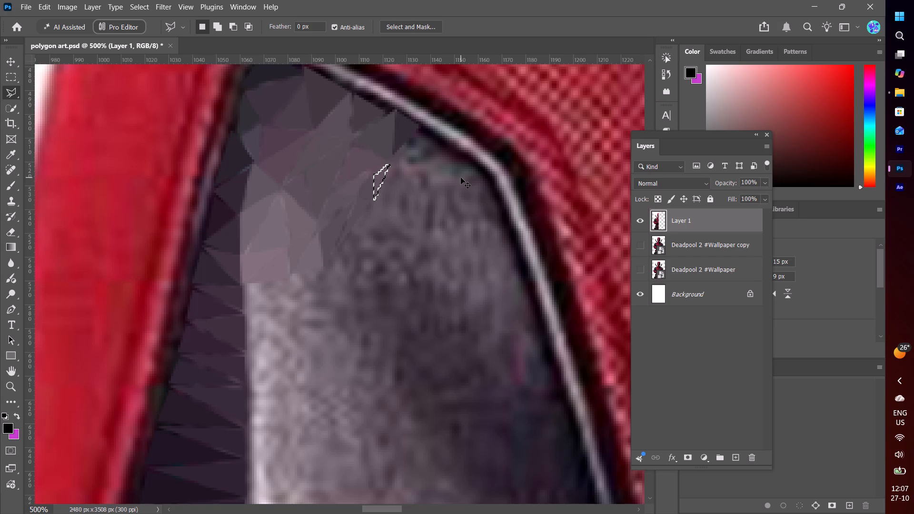
pyautogui.hotkey('ctrl', 'd')
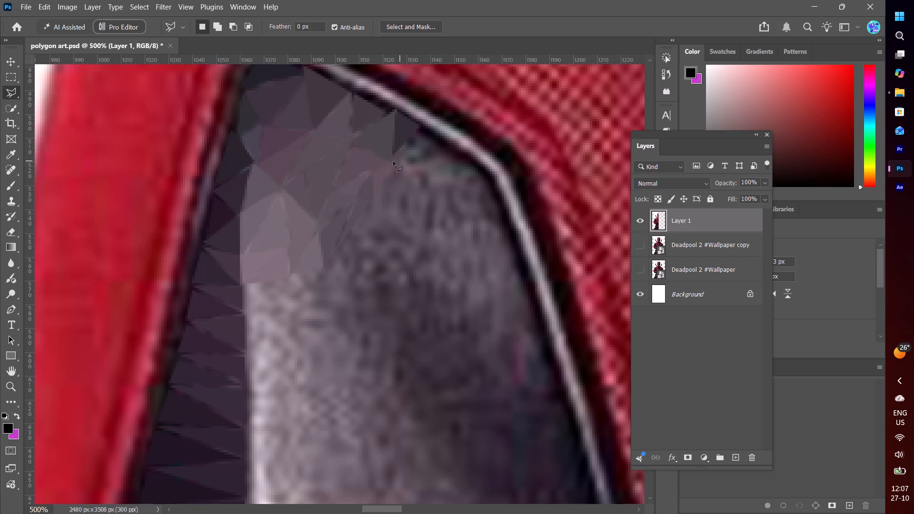
# Lasso the triangle between the sliver's upper tip and the eye patch's dark outline, flatten it with Average blur, and deselect.
pyautogui.click(391, 159)
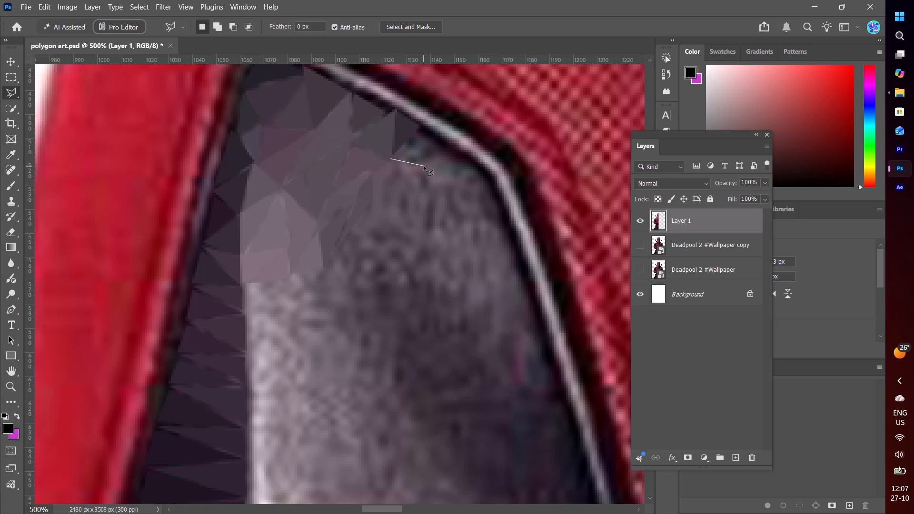
pyautogui.click(424, 166)
pyautogui.click(422, 126)
pyautogui.click(393, 158)
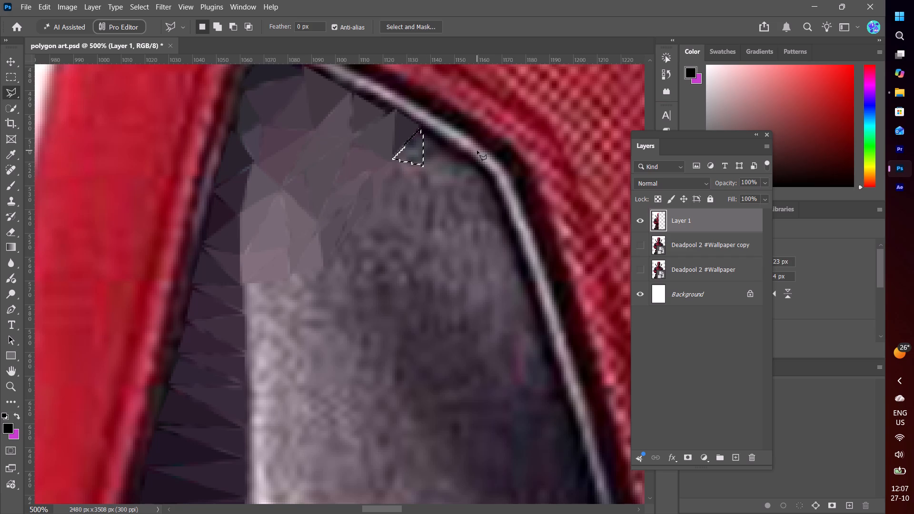
pyautogui.hotkey('ctrl', 'alt', 'f')
pyautogui.hotkey('ctrl', 'd')
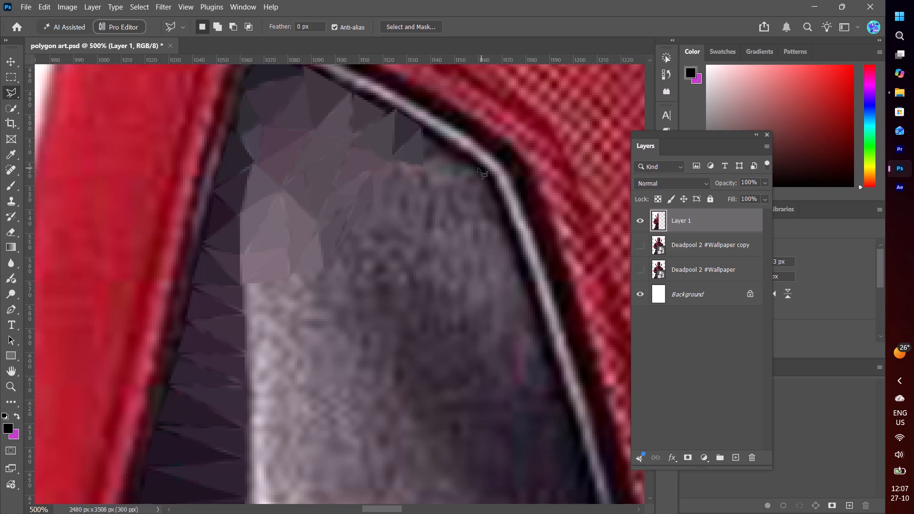
# Lasso the adjoining triangle on the last facet's right side, pointing along the dark outline, and flatten it with Average blur.
pyautogui.click(423, 130)
pyautogui.click(423, 167)
pyautogui.click(452, 148)
pyautogui.click(423, 131)
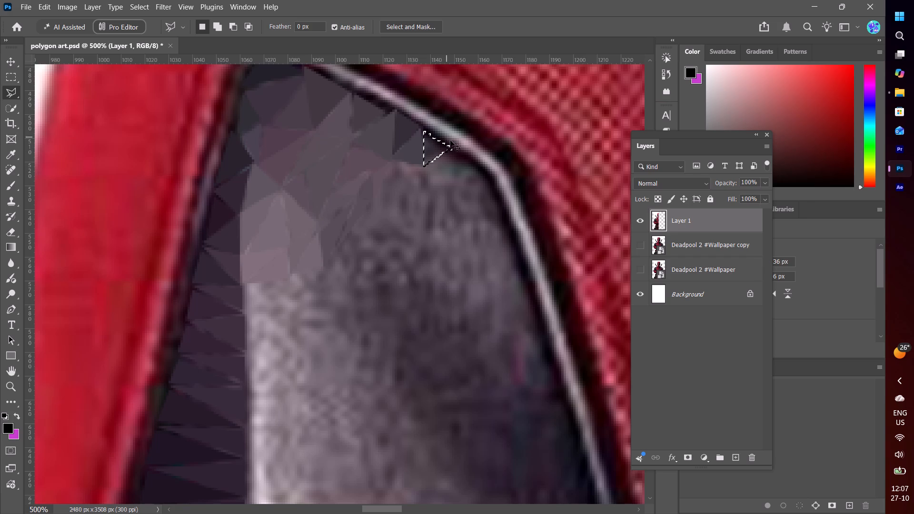
pyautogui.hotkey('ctrl', 'alt', 'f')
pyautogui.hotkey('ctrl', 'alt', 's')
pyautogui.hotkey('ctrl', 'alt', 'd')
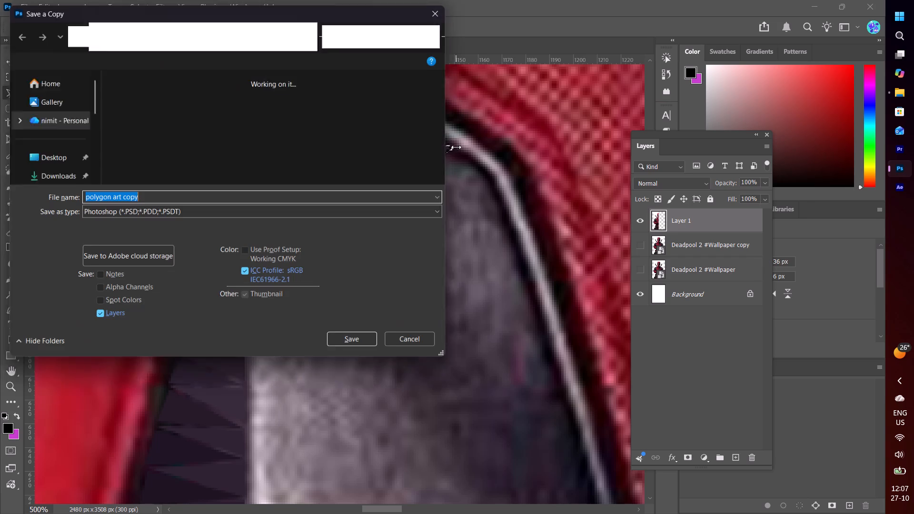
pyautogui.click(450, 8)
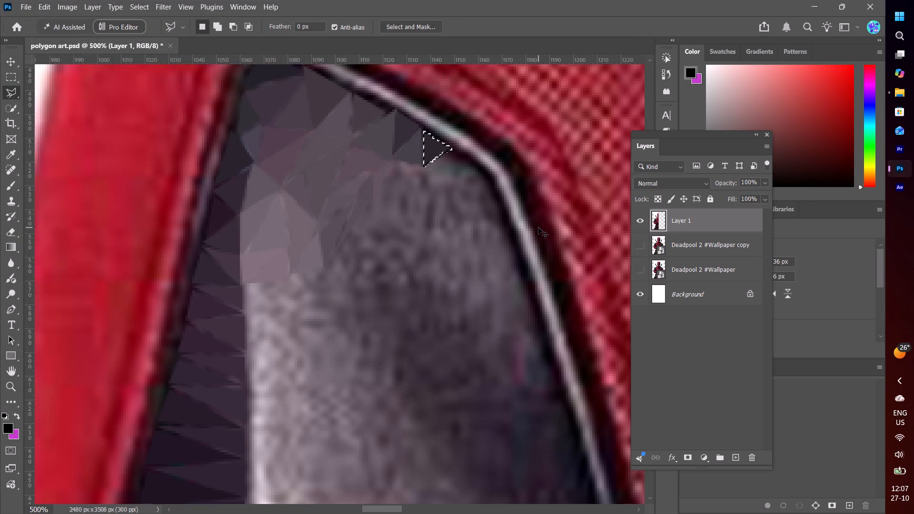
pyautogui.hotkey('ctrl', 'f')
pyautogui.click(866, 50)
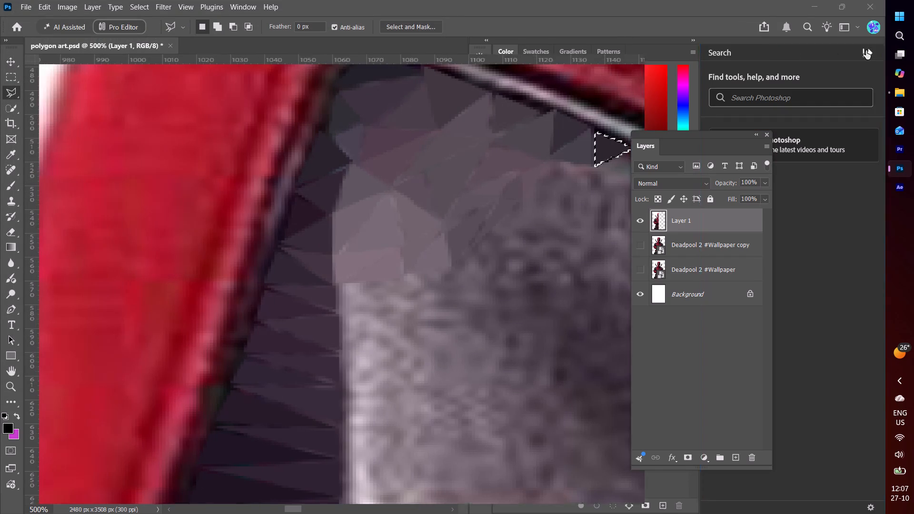
# Clear the selection, lasso a small triangle against the longer sliver's right side, flatten it with Average blur, and deselect.
pyautogui.hotkey('ctrl', 'd')
pyautogui.scroll(-5, 464, 195)
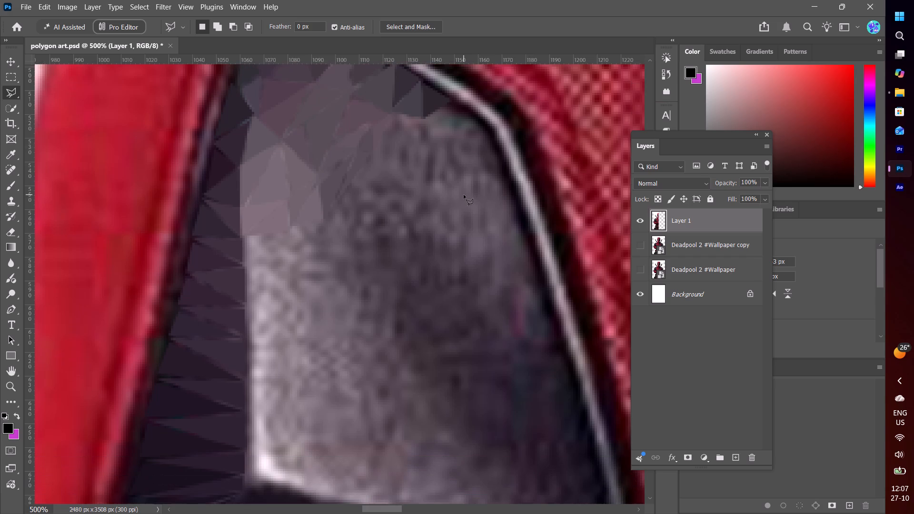
pyautogui.scroll(-6, 464, 195)
pyautogui.scroll(4, 464, 195)
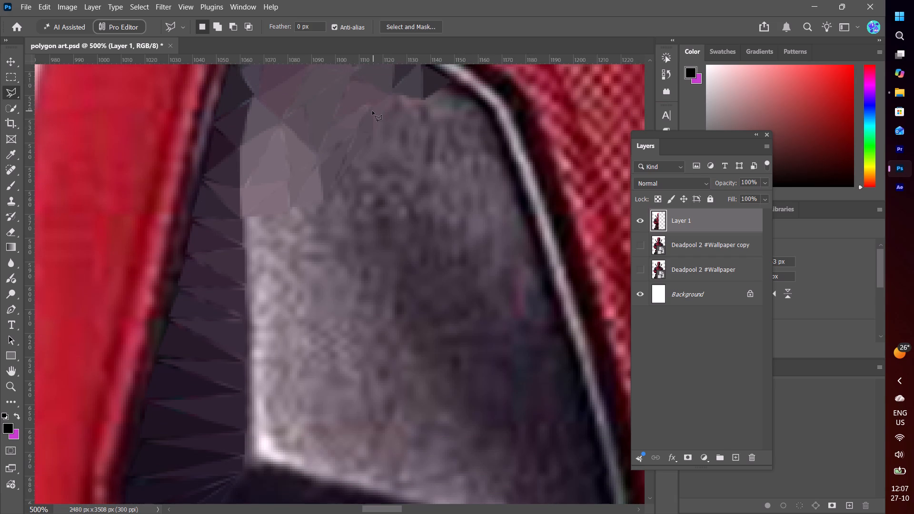
pyautogui.click(375, 108)
pyautogui.click(376, 129)
pyautogui.click(390, 118)
pyautogui.click(377, 109)
pyautogui.hotkey('ctrl', 'alt', 'f')
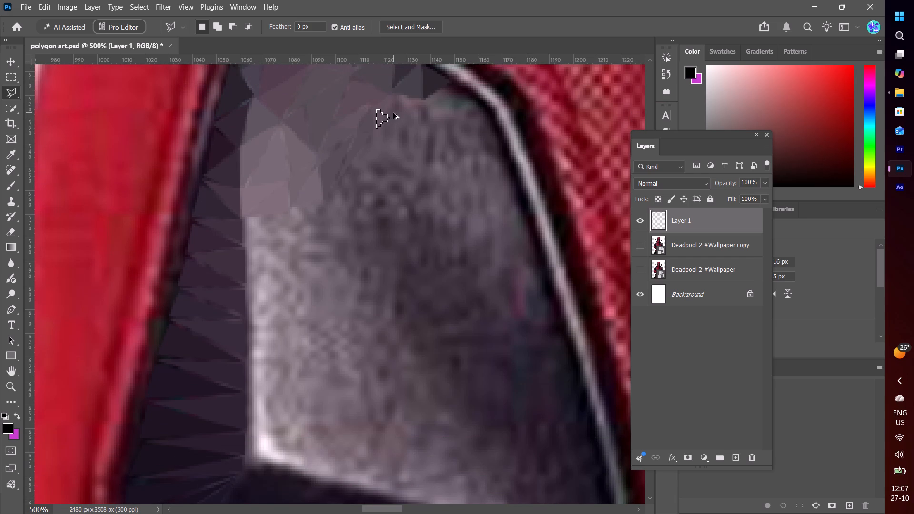
pyautogui.hotkey('ctrl', 'd')
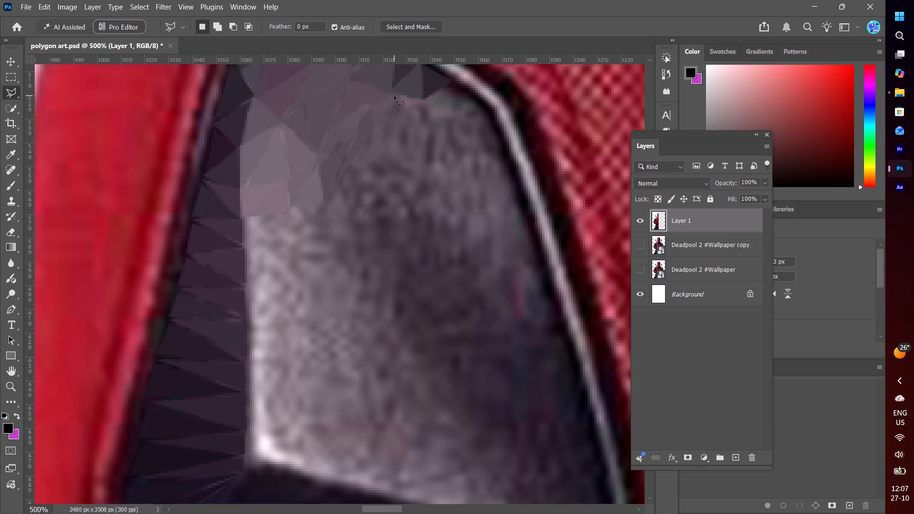
# Lasso a thin triangle under the lower edge of the facet beside the sliver's upper tip, apply Average blur, and deselect.
pyautogui.click(394, 93)
pyautogui.click(387, 109)
pyautogui.click(423, 99)
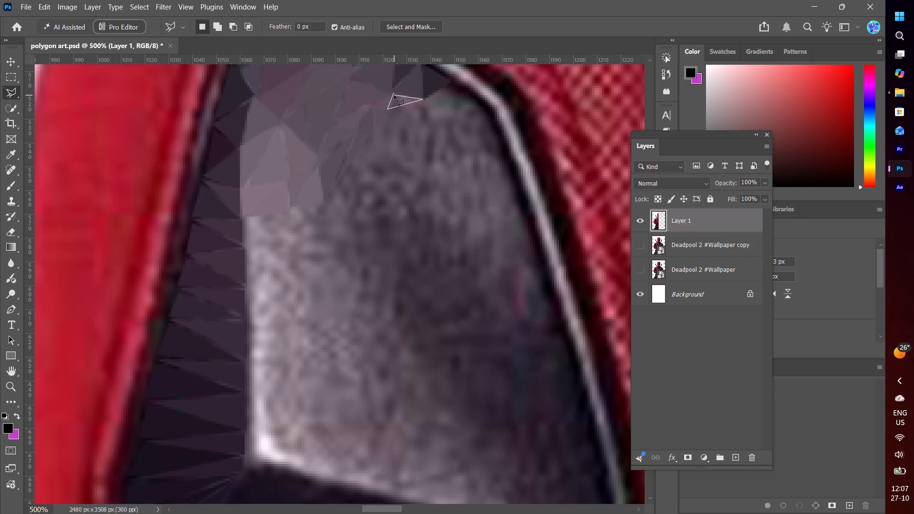
pyautogui.click(394, 92)
pyautogui.hotkey('ctrl', 'alt', 'f')
pyautogui.hotkey('ctrl', 'd')
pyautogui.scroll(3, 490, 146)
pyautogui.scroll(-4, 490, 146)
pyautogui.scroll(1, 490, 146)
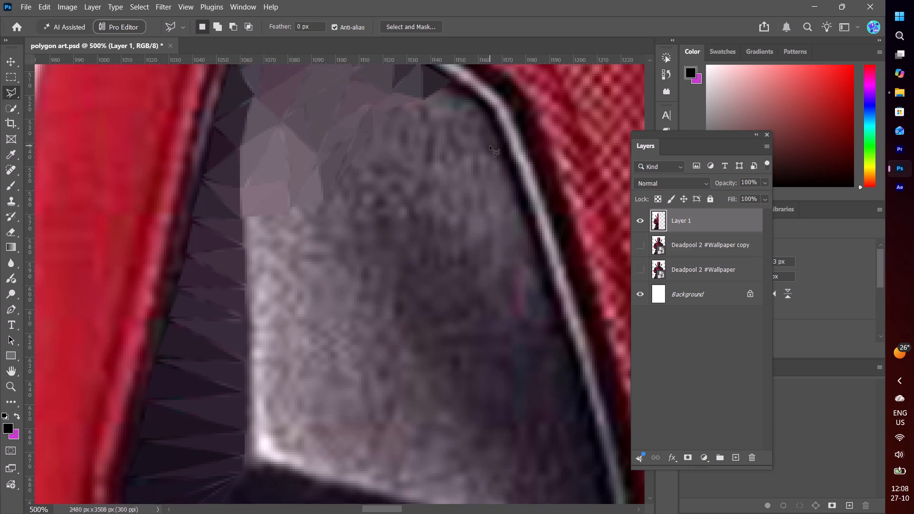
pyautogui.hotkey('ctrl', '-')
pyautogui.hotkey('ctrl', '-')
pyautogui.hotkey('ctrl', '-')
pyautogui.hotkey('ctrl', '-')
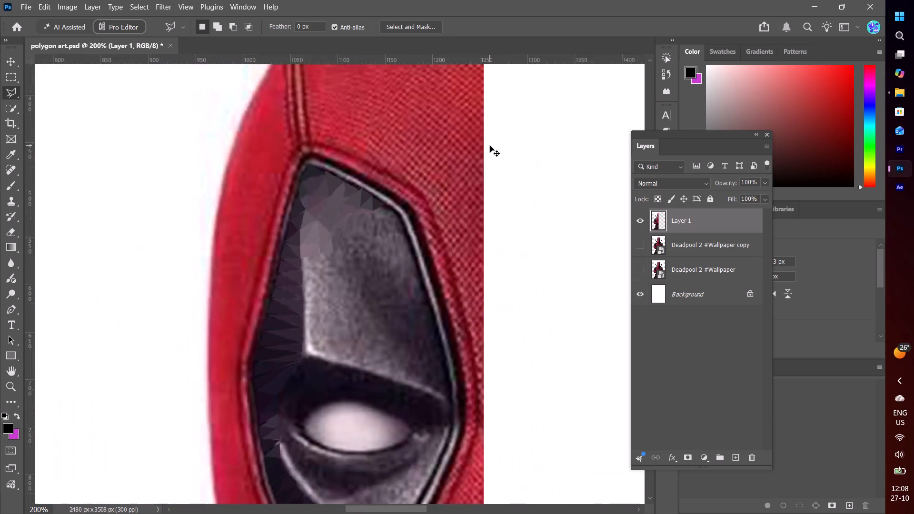
# Lasso a small triangle pointing left beneath the dark facets near the eye patch's upper-right corner, flatten it with Average blur, and deselect.
pyautogui.hotkey('ctrl', '=')
pyautogui.hotkey('ctrl', '=')
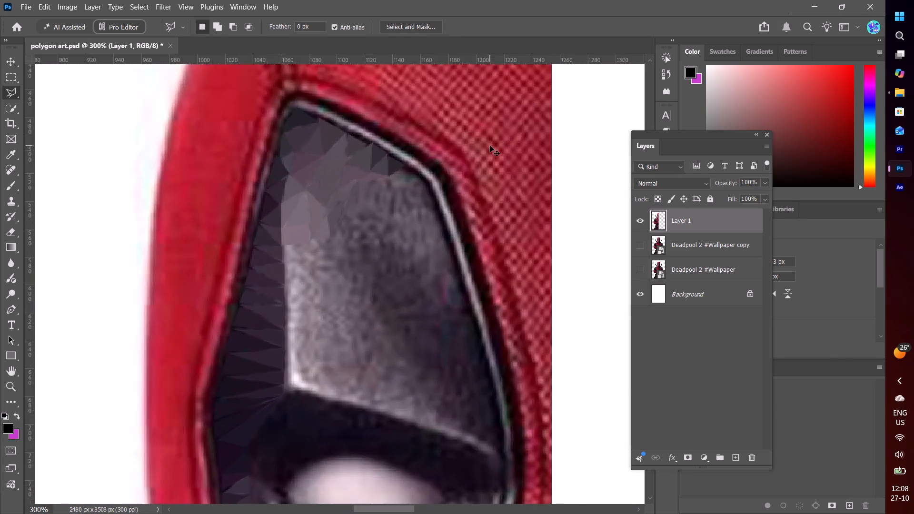
pyautogui.hotkey('ctrl', '=')
pyautogui.hotkey('ctrl', '=')
pyautogui.hotkey('ctrl', '=')
pyautogui.hotkey('ctrl', '-')
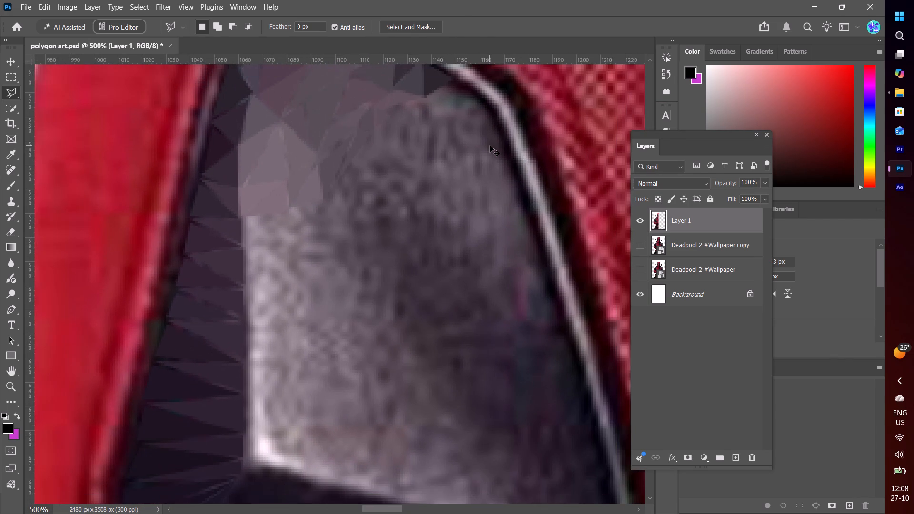
pyautogui.click(424, 97)
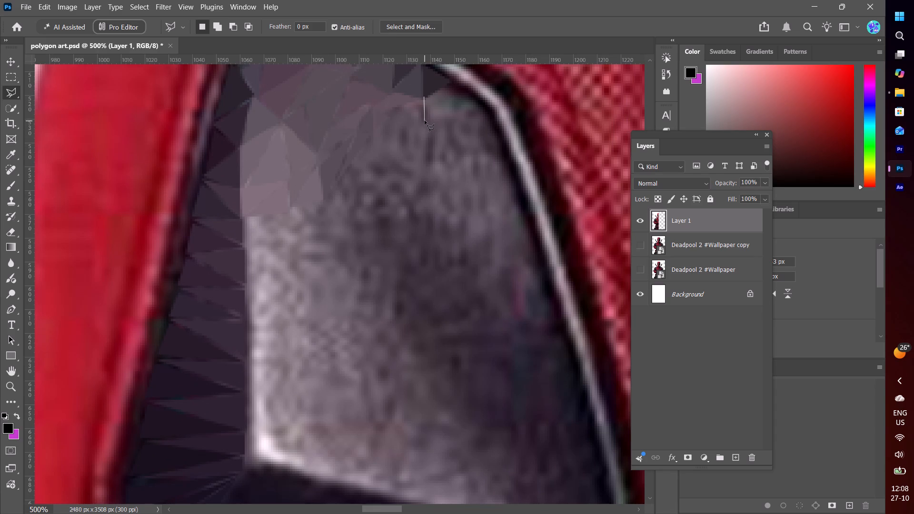
pyautogui.click(424, 119)
pyautogui.click(387, 112)
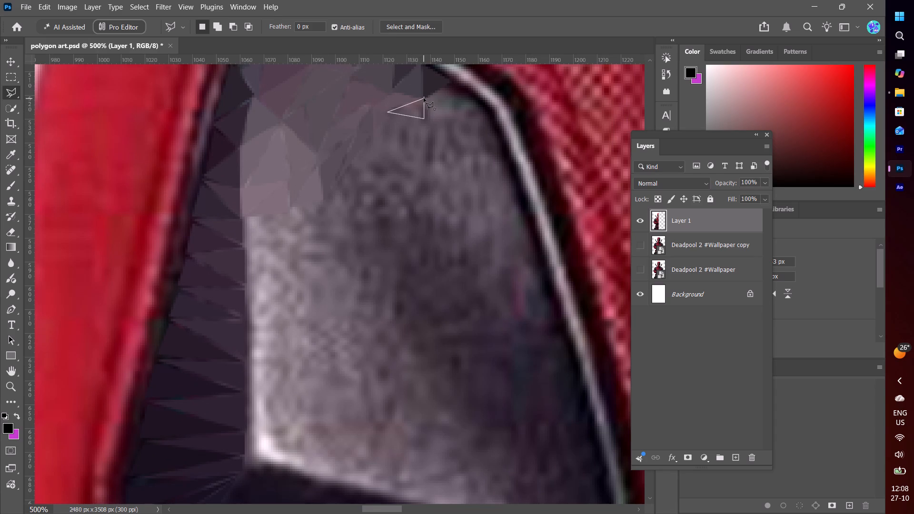
pyautogui.click(424, 98)
pyautogui.hotkey('ctrl', 'alt', 'f')
pyautogui.hotkey('ctrl', 'd')
# Lasso a downward-pointing triangle under the lowest pale facets at the grey area's left edge, flatten it with Average blur, and deselect.
pyautogui.scroll(-3, 445, 155)
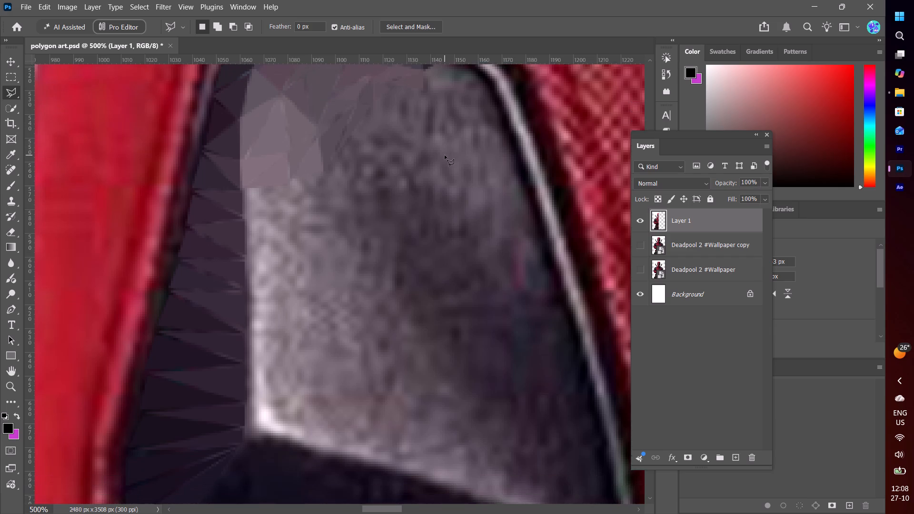
pyautogui.scroll(-2, 445, 155)
pyautogui.click(290, 163)
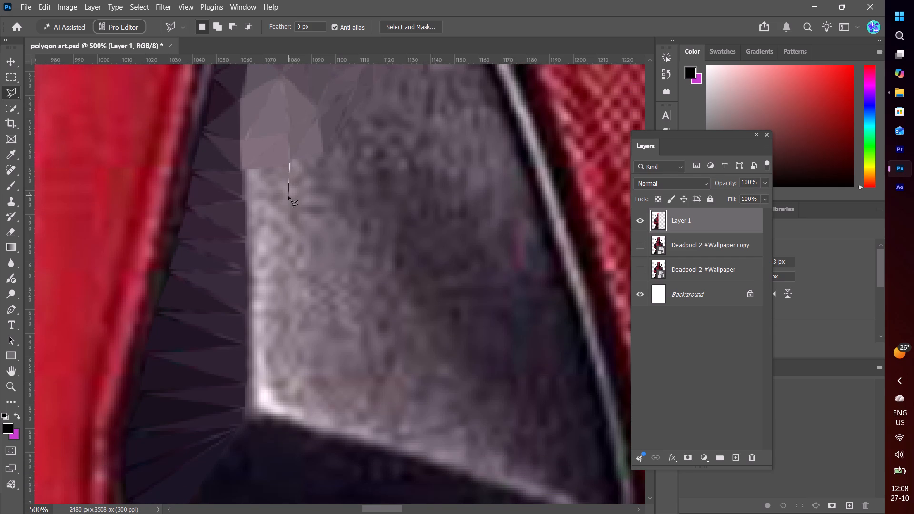
pyautogui.click(276, 188)
pyautogui.click(240, 170)
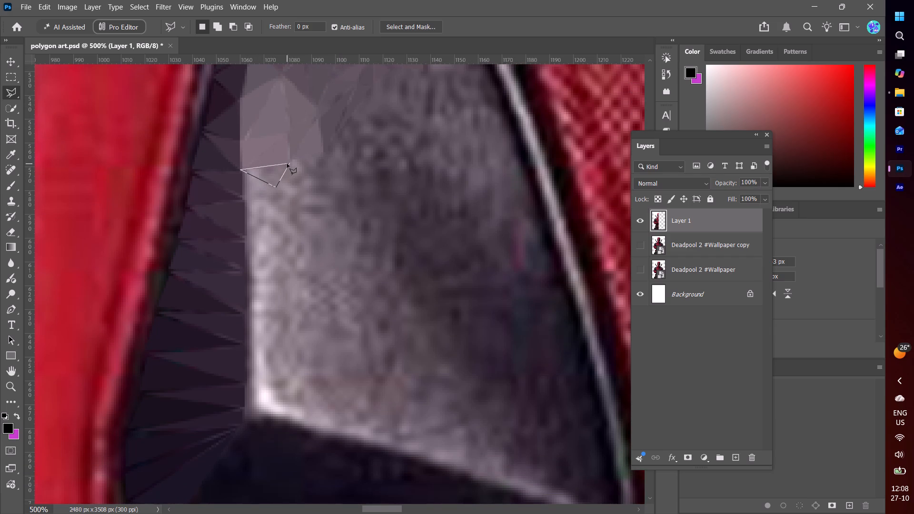
pyautogui.click(289, 164)
pyautogui.hotkey('ctrl', 'alt', 'f')
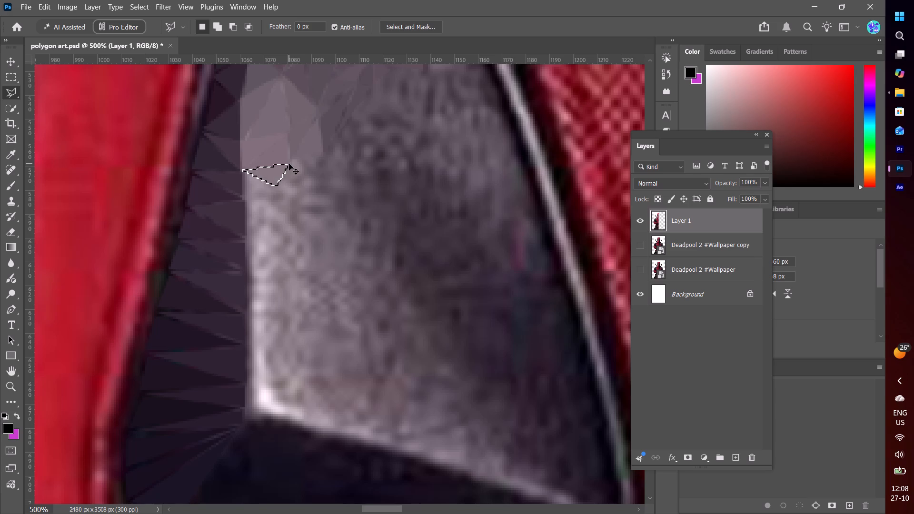
pyautogui.hotkey('ctrl', 'd')
# Lasso the triangle between the last facet's lower-left side and the grey area's left edge, apply Average blur, and deselect.
pyautogui.click(276, 188)
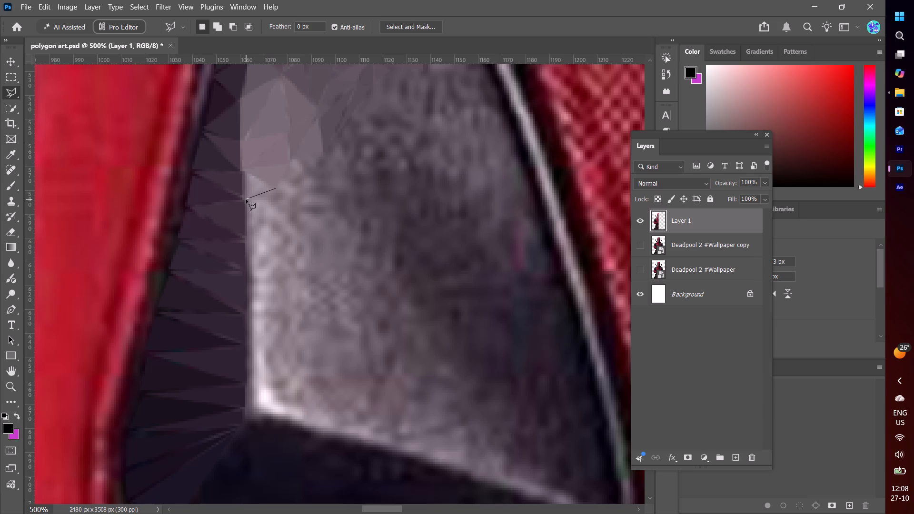
pyautogui.click(246, 199)
pyautogui.click(244, 172)
pyautogui.click(275, 188)
pyautogui.hotkey('ctrl', 'alt', 'f')
pyautogui.hotkey('ctrl', 'alt', 'd')
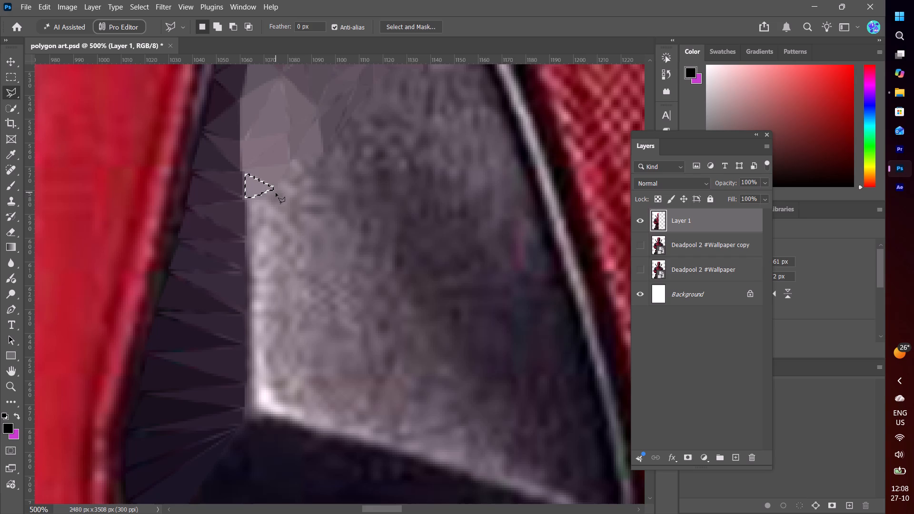
pyautogui.hotkey('ctrl', 'd')
# Lasso a narrow upright triangle along the right side of the downward-pointing facet, flatten it with Average blur, and deselect.
pyautogui.click(275, 190)
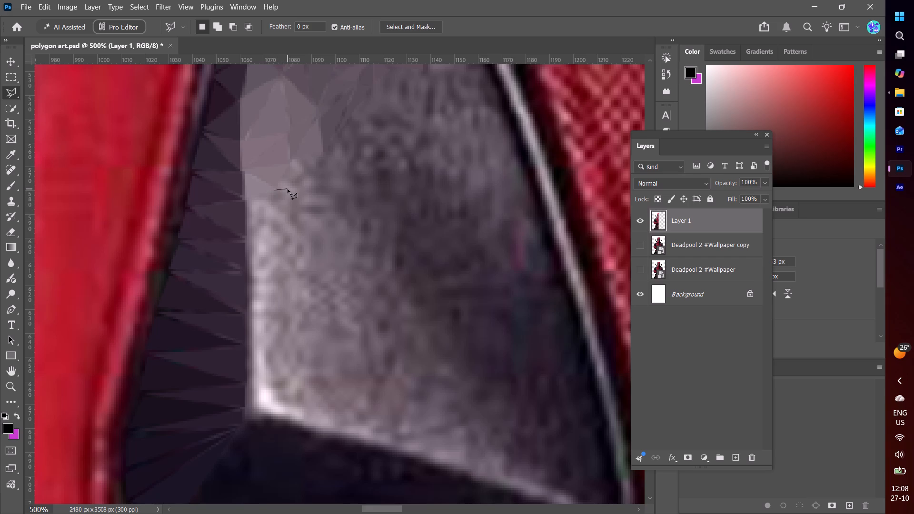
pyautogui.click(288, 201)
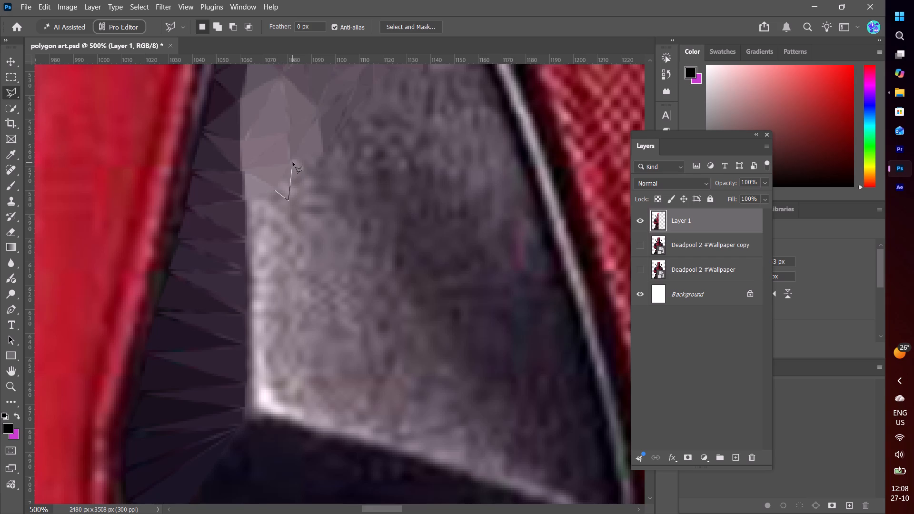
pyautogui.click(290, 161)
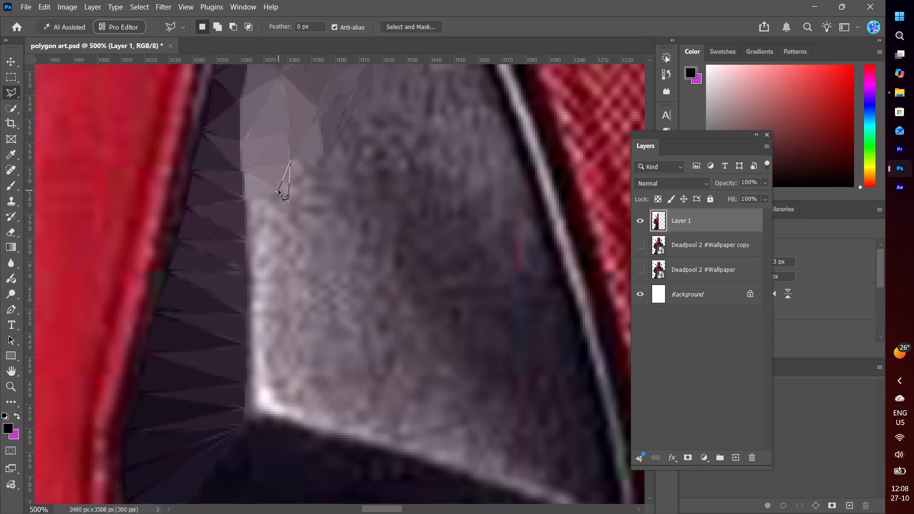
pyautogui.click(276, 189)
pyautogui.hotkey('ctrl', 'alt', 'f')
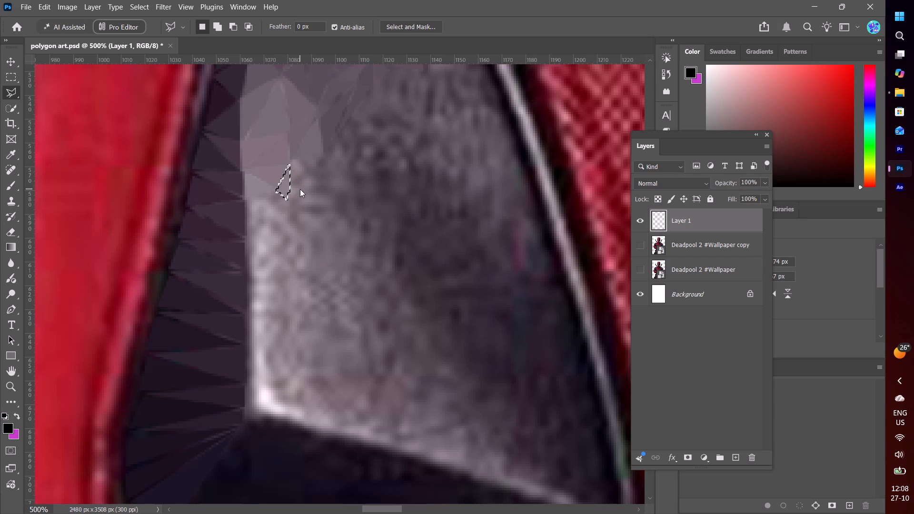
pyautogui.hotkey('ctrl', 'alt', 'd')
pyautogui.hotkey('ctrl', 'd')
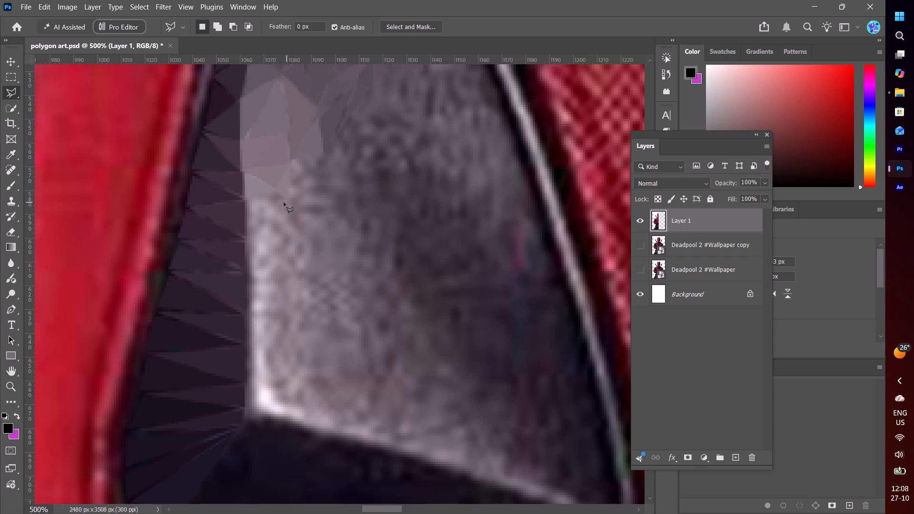
# Lasso the thin, flat triangle under the left-edge facet, reaching the narrow upright facet's base, apply Average blur, and deselect.
pyautogui.click(277, 190)
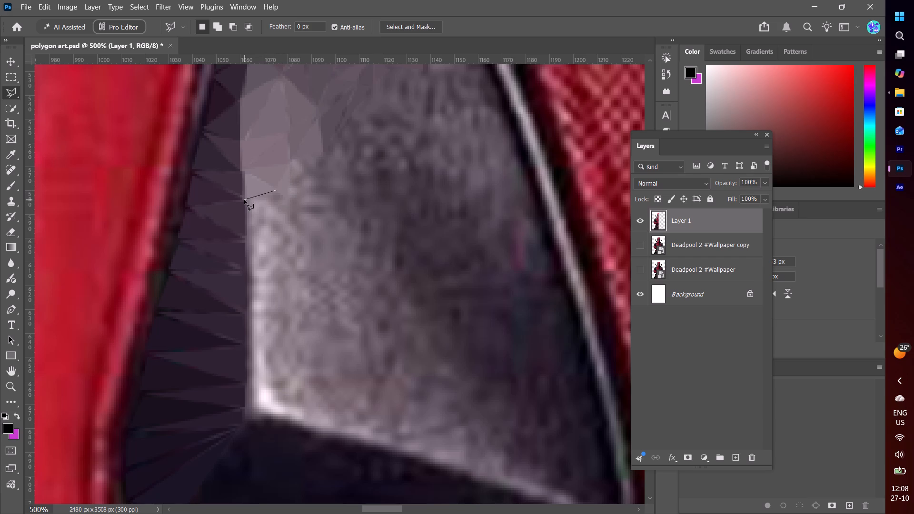
pyautogui.click(246, 201)
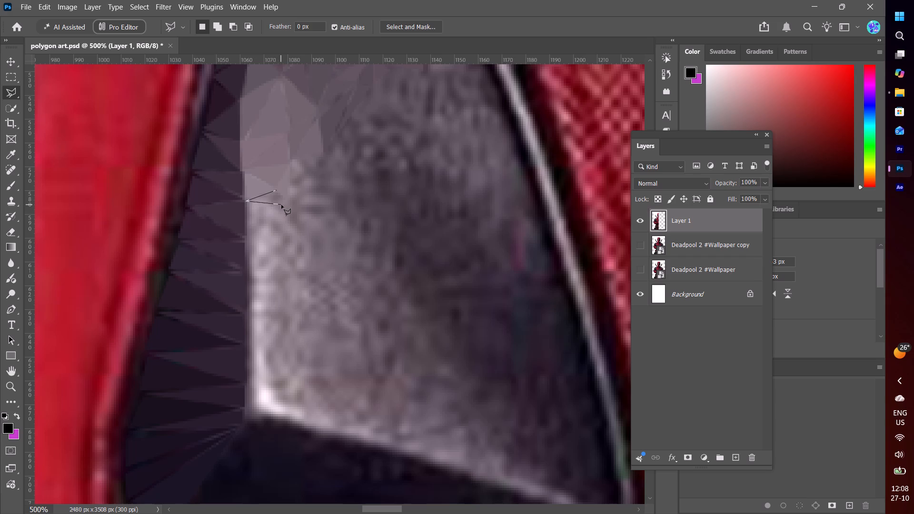
pyautogui.click(287, 202)
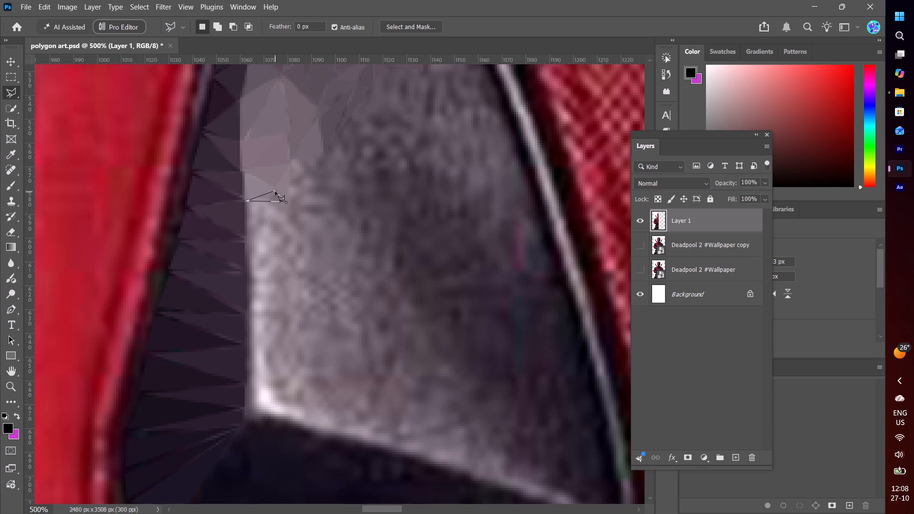
pyautogui.click(275, 190)
pyautogui.hotkey('ctrl', 'alt', 'f')
pyautogui.hotkey('ctrl', 'alt', 'd')
pyautogui.hotkey('ctrl', 'd')
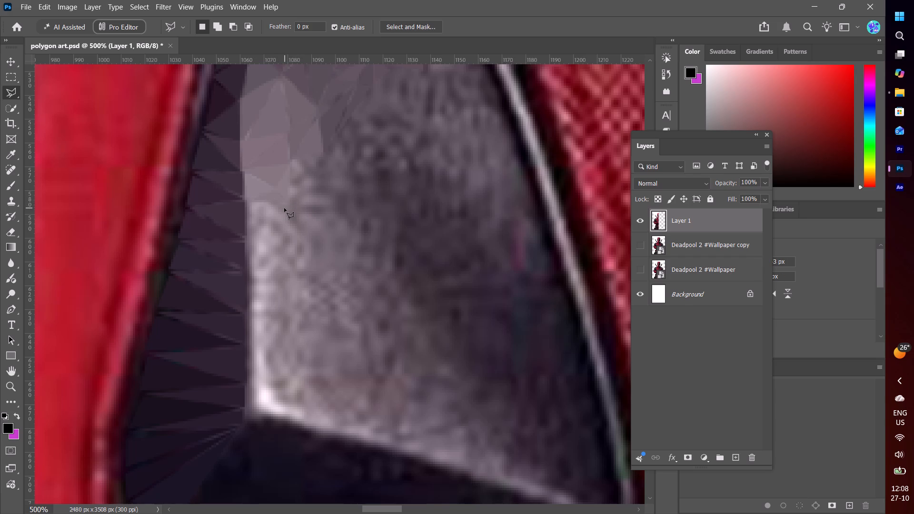
# Lasso a triangle below the flat facet, running down the grey area's left edge, flatten it with Average blur, and deselect.
pyautogui.scroll(4, 285, 208)
pyautogui.scroll(-10, 285, 208)
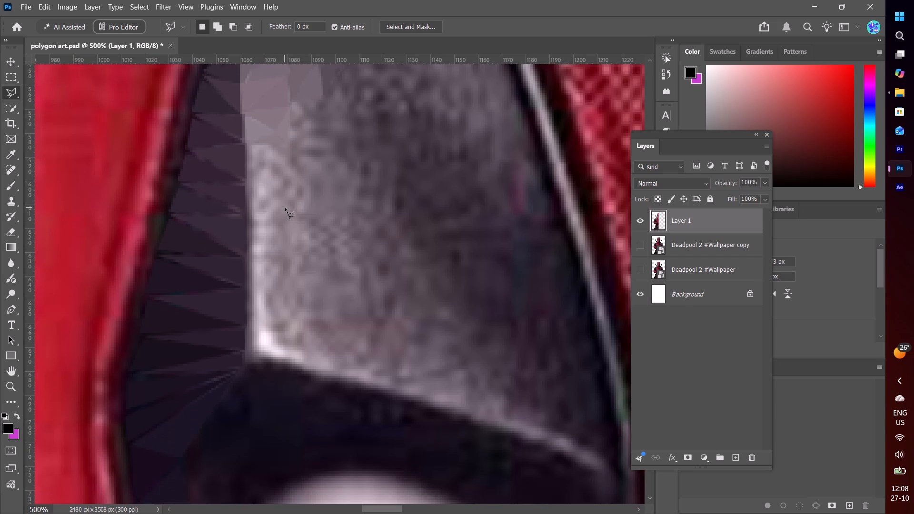
pyautogui.click(247, 146)
pyautogui.click(247, 184)
pyautogui.click(283, 144)
pyautogui.click(248, 148)
pyautogui.hotkey('ctrl', 'alt', 'f')
pyautogui.hotkey('ctrl', 'd')
# Lasso the adjoining triangle on the last facet's diagonal side to square off the facet block's bottom, apply Average blur, and deselect.
pyautogui.scroll(-1, 278, 163)
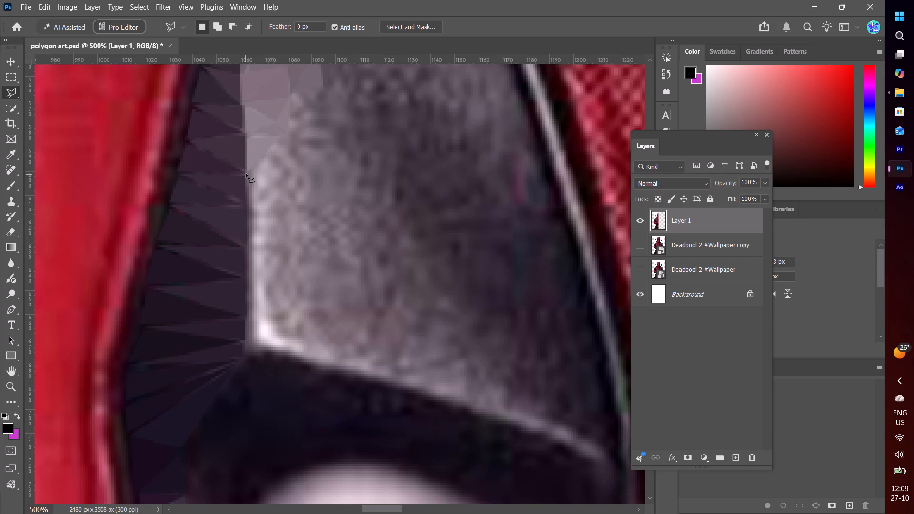
pyautogui.click(289, 135)
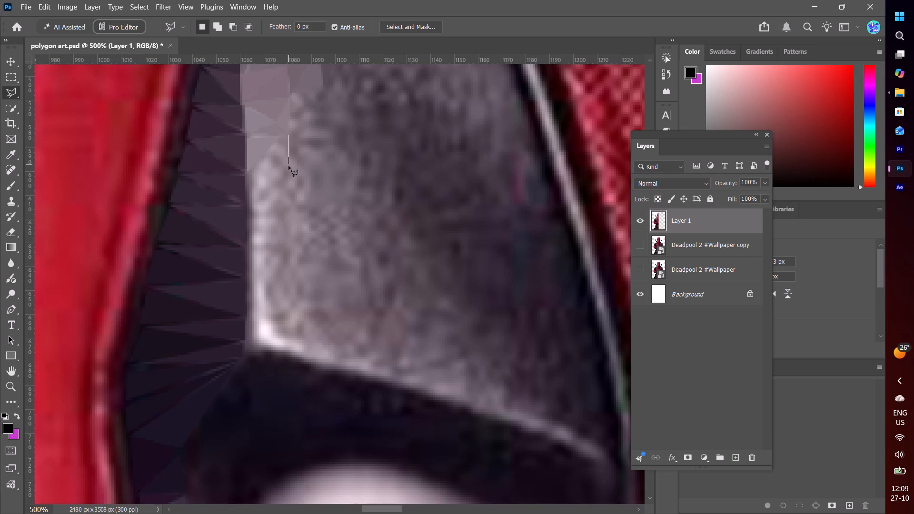
pyautogui.click(288, 174)
pyautogui.click(247, 176)
pyautogui.click(288, 136)
pyautogui.hotkey('ctrl', 'alt', 'f')
pyautogui.hotkey('ctrl', 'd')
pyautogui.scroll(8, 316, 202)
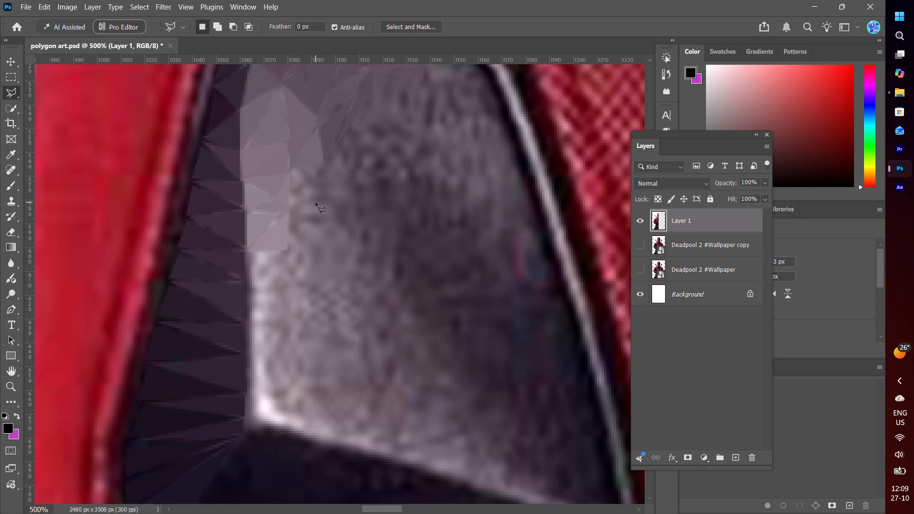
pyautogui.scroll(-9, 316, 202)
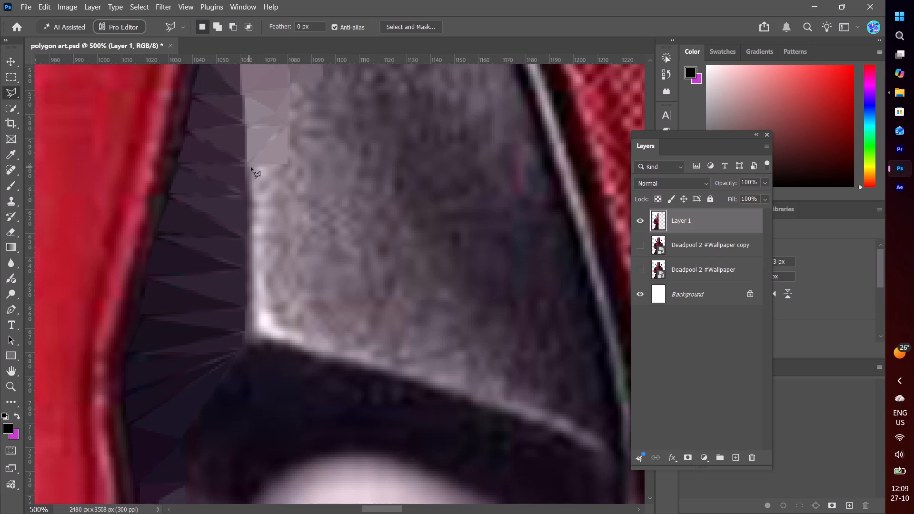
# Lasso a triangle along the facet block's bottom edge, tapering to a point at the grey area's left edge, apply Average blur, and deselect.
pyautogui.click(288, 165)
pyautogui.click(247, 166)
pyautogui.click(285, 189)
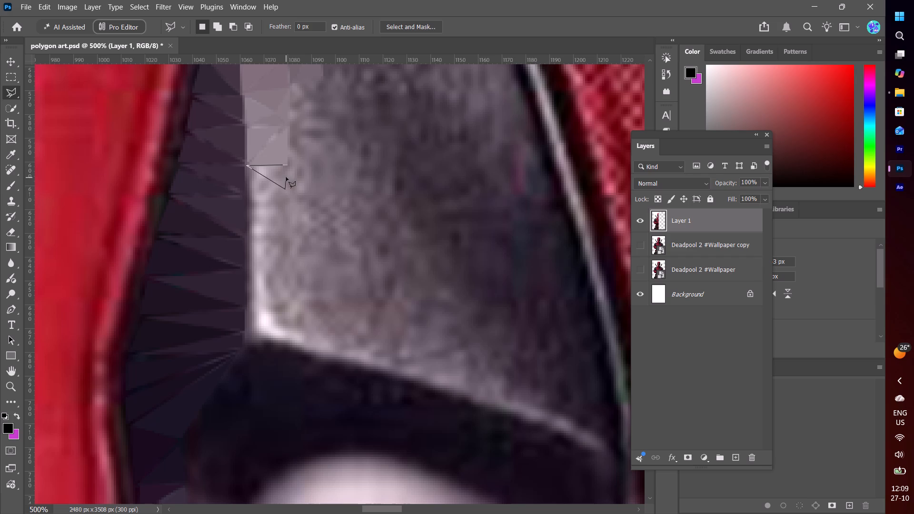
pyautogui.click(287, 167)
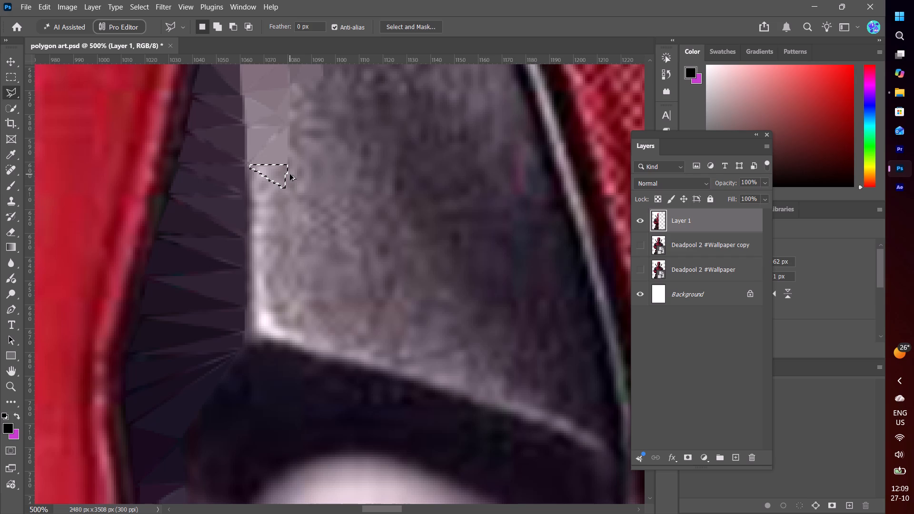
pyautogui.hotkey('ctrl', 'alt', 'f')
pyautogui.hotkey('ctrl', 'd')
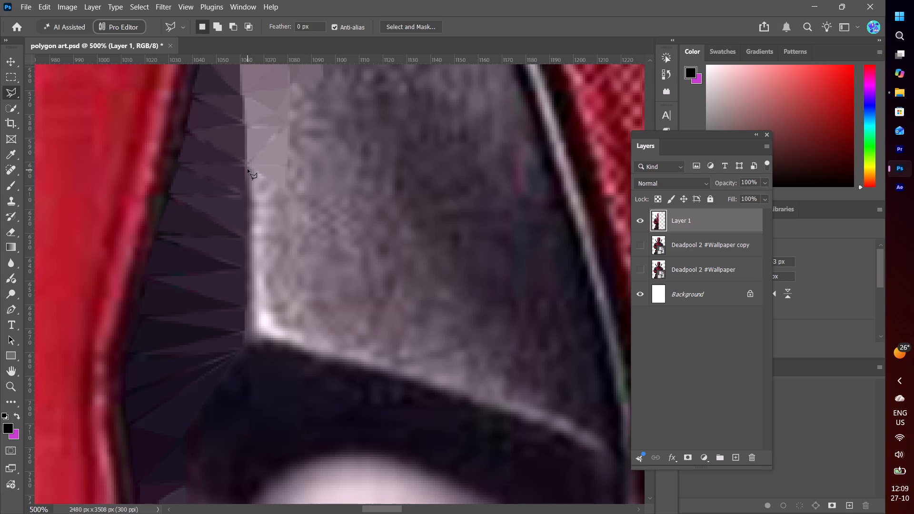
# Lasso the adjoining triangle with its base on the grey area's left edge and its tip at the last facet's lower corner, average-blur it, and deselect.
pyautogui.click(247, 168)
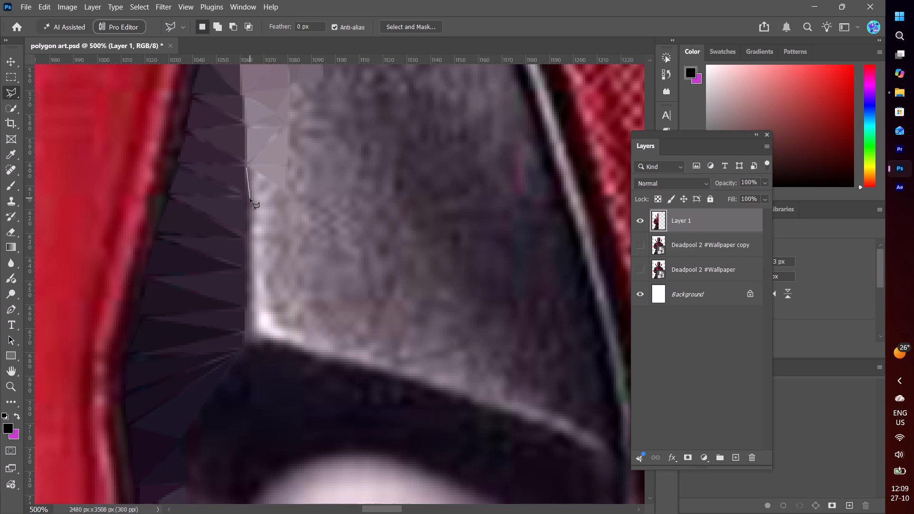
pyautogui.click(247, 198)
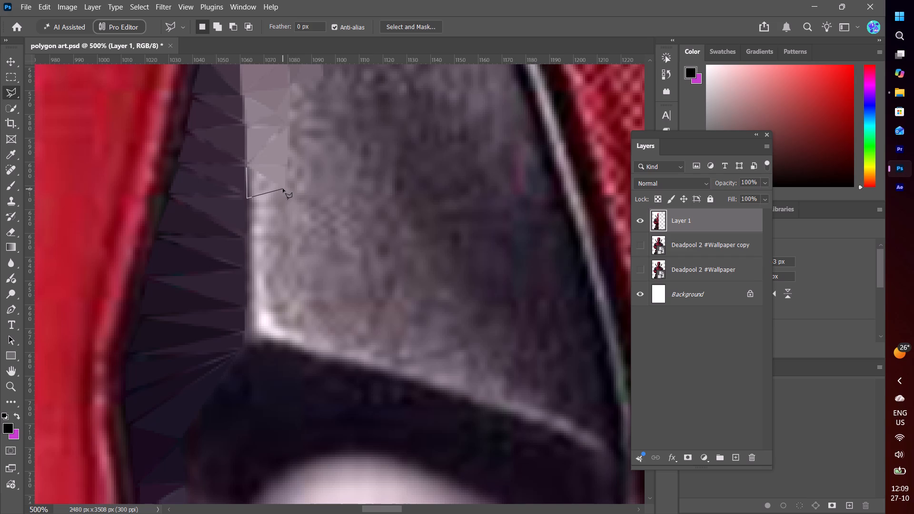
pyautogui.click(284, 189)
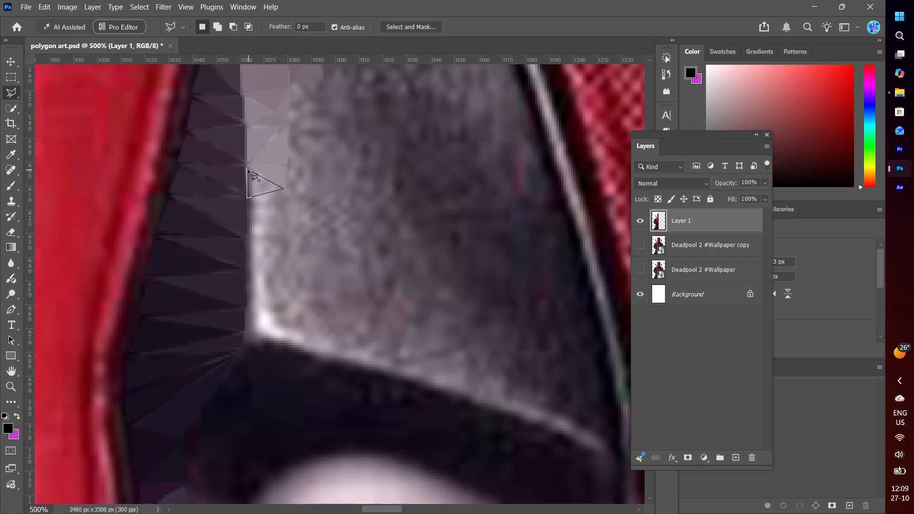
pyautogui.click(248, 169)
pyautogui.hotkey('ctrl', 'alt', 'f')
pyautogui.hotkey('ctrl', 'alt', 'd')
pyautogui.hotkey('ctrl', 'd')
# Lasso a triangle below that facet, from the grey area's left edge up to the block's right corner, apply Average blur, and deselect.
pyautogui.scroll(4, 332, 191)
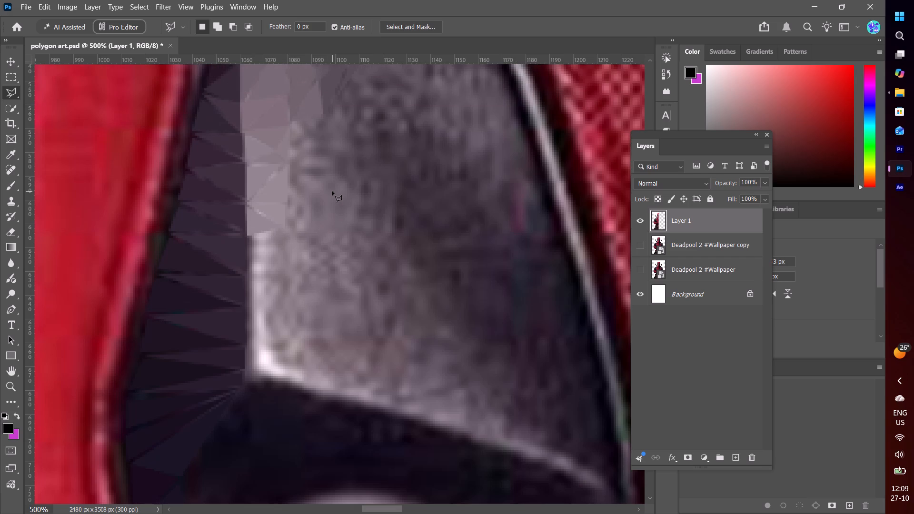
pyautogui.scroll(-5, 332, 191)
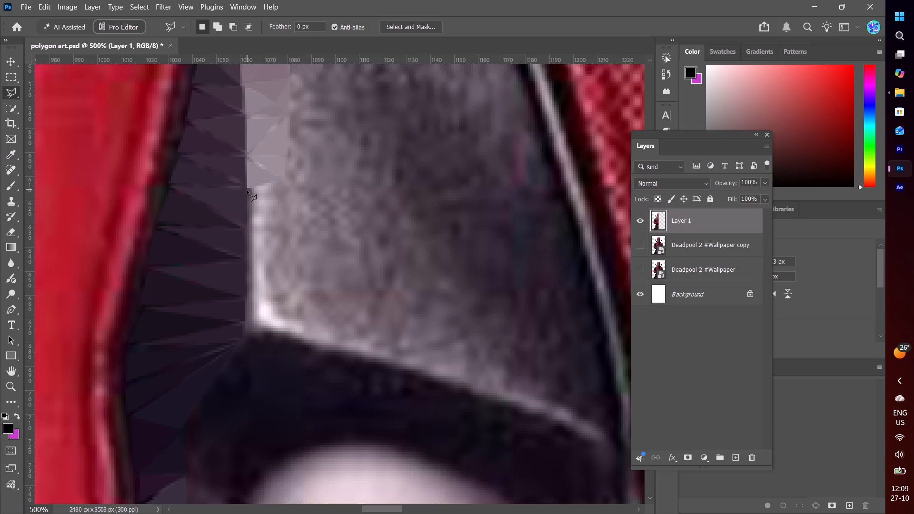
pyautogui.click(247, 190)
pyautogui.click(246, 227)
pyautogui.click(286, 178)
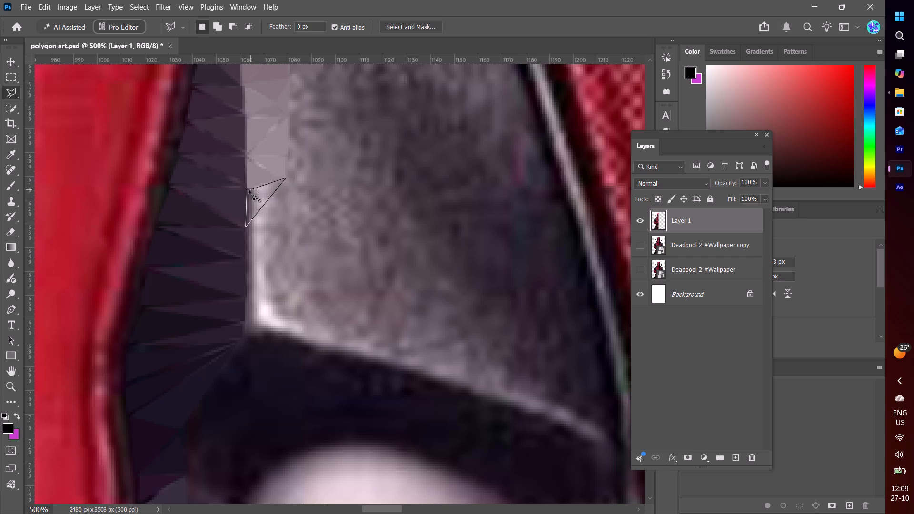
pyautogui.click(249, 190)
pyautogui.hotkey('ctrl', 'alt', 'f')
pyautogui.hotkey('ctrl', 'd')
# Lasso the complementary triangle on the last facet's diagonal side to square off the strip's bottom, flatten it with Average blur, and deselect.
pyautogui.click(284, 183)
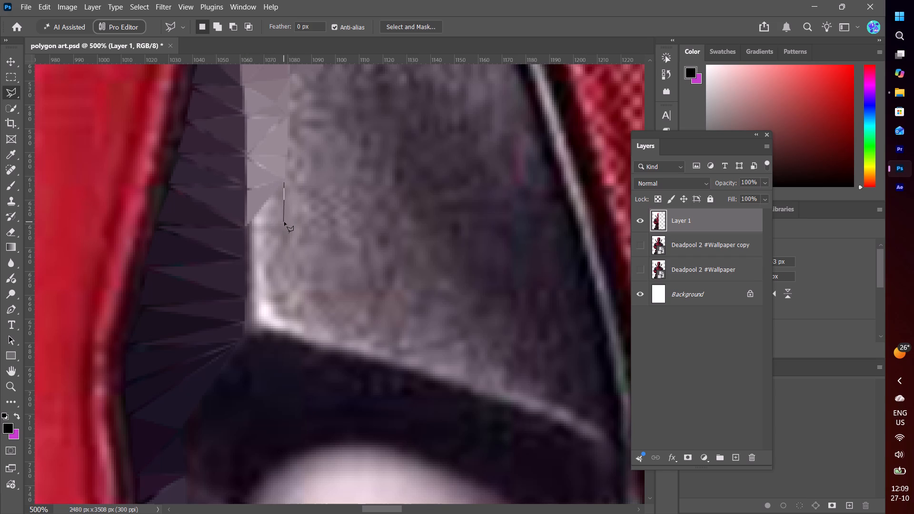
pyautogui.click(287, 226)
pyautogui.click(246, 231)
pyautogui.click(284, 183)
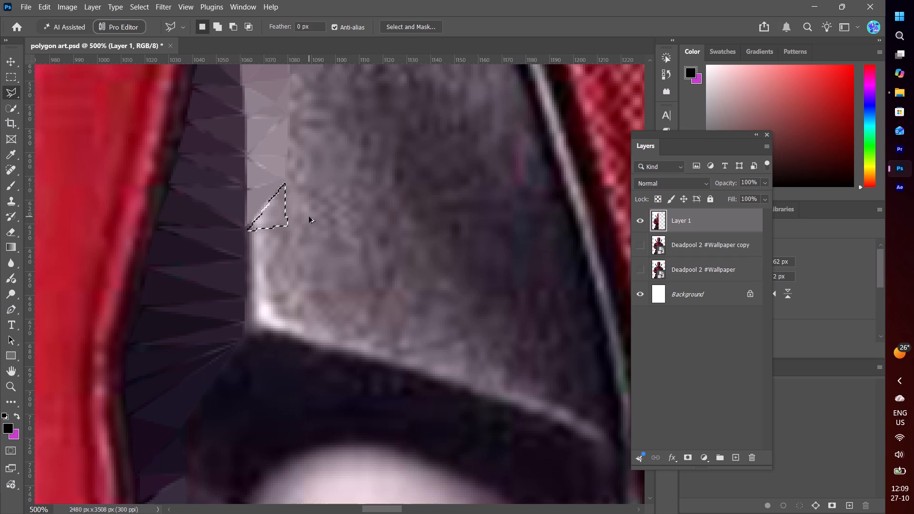
pyautogui.hotkey('ctrl', 'alt', 'f')
pyautogui.hotkey('ctrl', 'd')
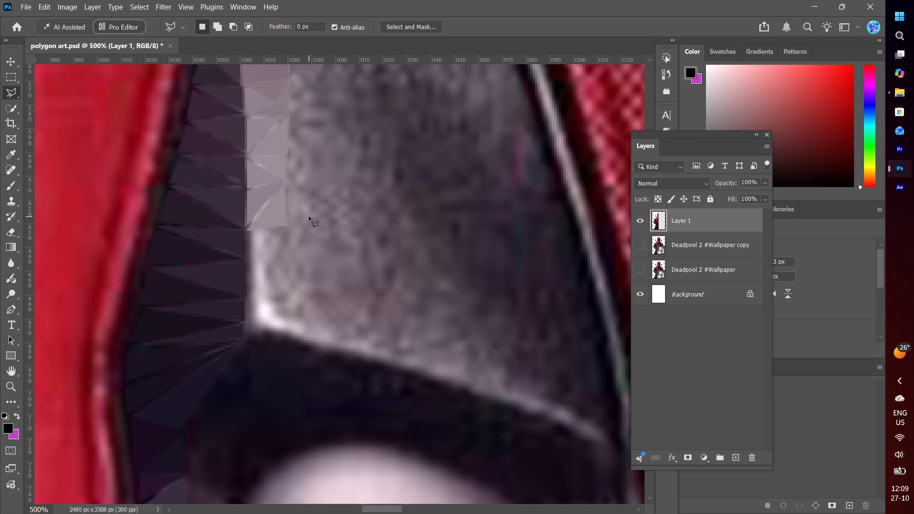
# Lasso a triangle under the squared-off strip, running down the grey area's left edge, flatten it with Average blur, and deselect.
pyautogui.scroll(11, 309, 217)
pyautogui.scroll(-20, 309, 217)
pyautogui.scroll(-2, 309, 217)
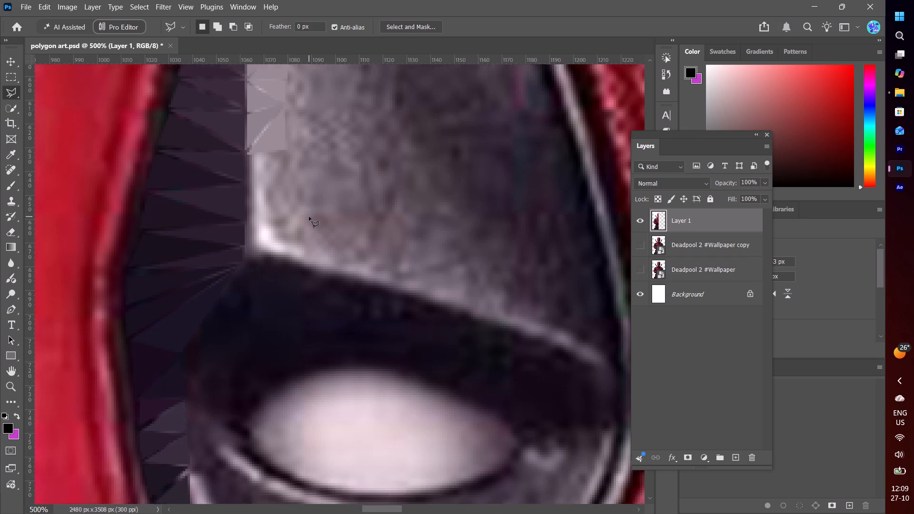
pyautogui.scroll(-1, 309, 217)
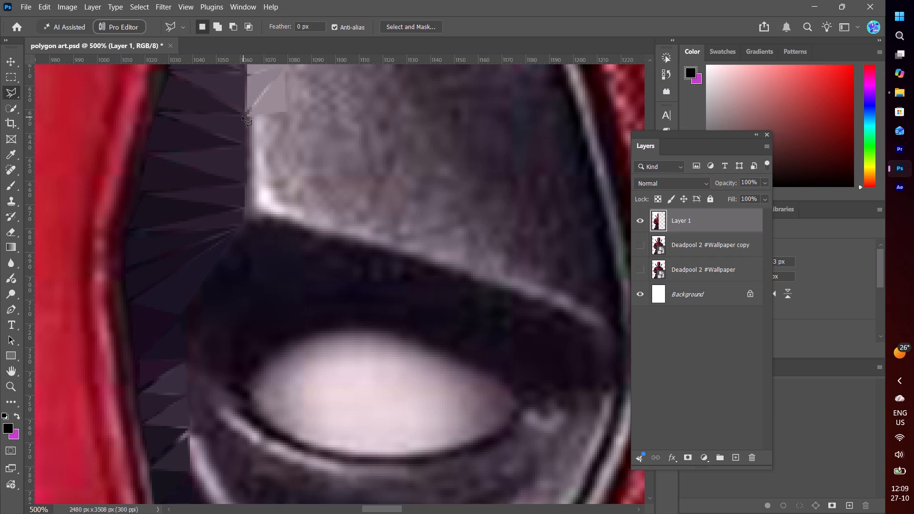
pyautogui.click(242, 114)
pyautogui.click(246, 150)
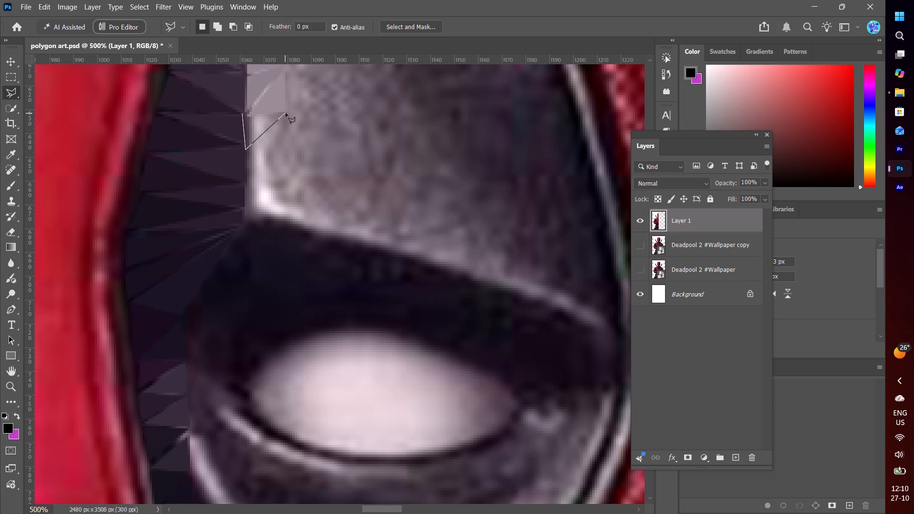
pyautogui.click(288, 112)
pyautogui.click(244, 115)
pyautogui.hotkey('ctrl', 'alt', 'f')
pyautogui.hotkey('ctrl', 'd')
# Lasso the matching triangle on that facet's diagonal side to level the strip just above the bright corner, apply Average blur, and deselect.
pyautogui.scroll(8, 278, 138)
pyautogui.scroll(-5, 278, 138)
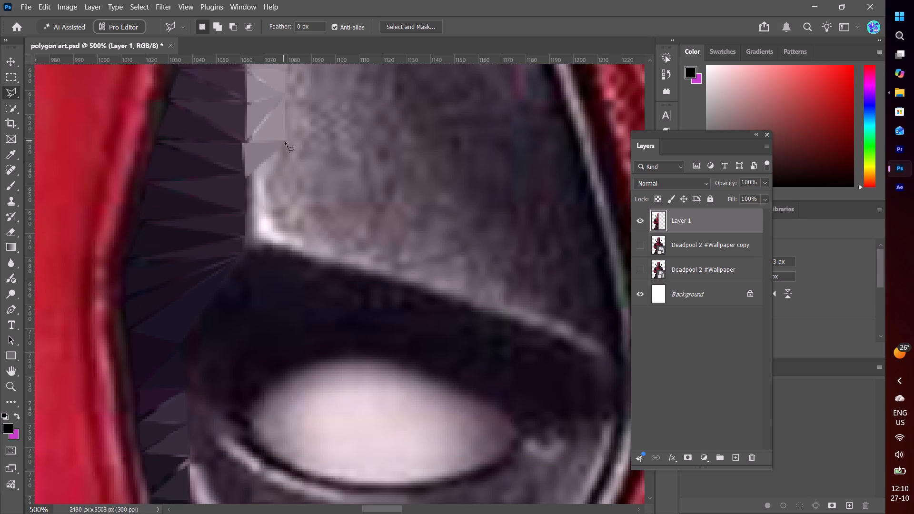
pyautogui.click(288, 143)
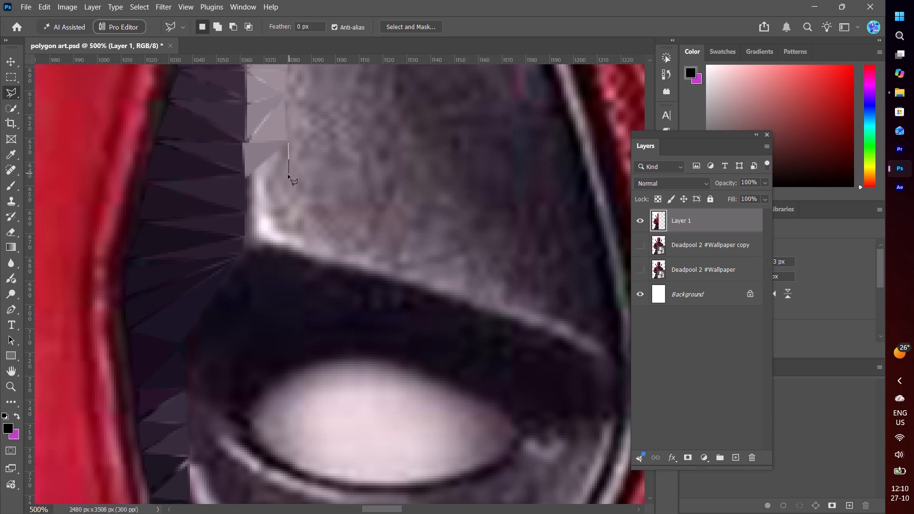
pyautogui.click(286, 183)
pyautogui.click(246, 183)
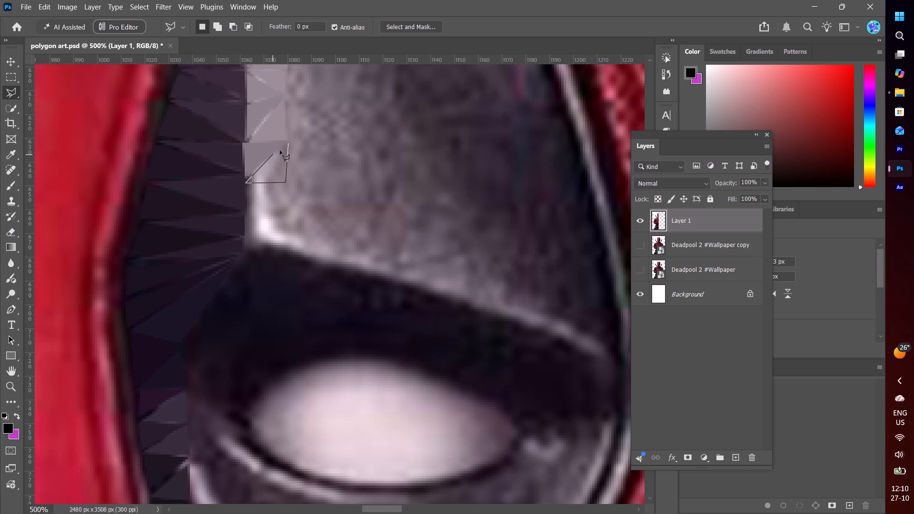
pyautogui.click(288, 144)
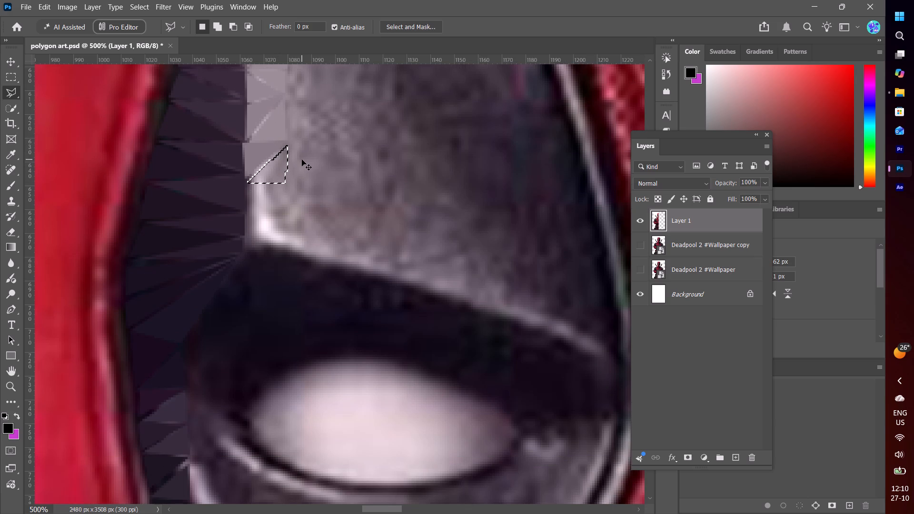
pyautogui.hotkey('ctrl', 'alt', 'f')
pyautogui.hotkey('ctrl', 'd')
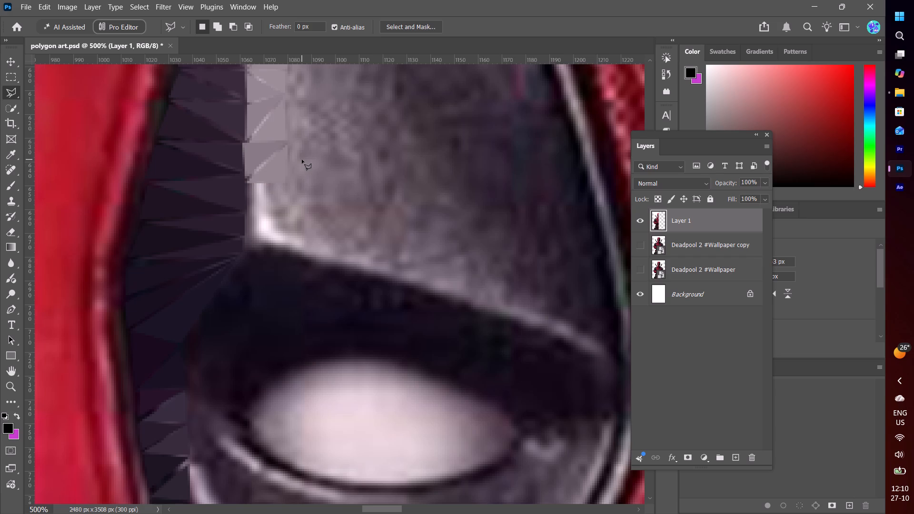
# Review the faceted strip in the context of the whole eye patch and at close range.
pyautogui.hotkey('ctrl', '-')
pyautogui.hotkey('ctrl', '-')
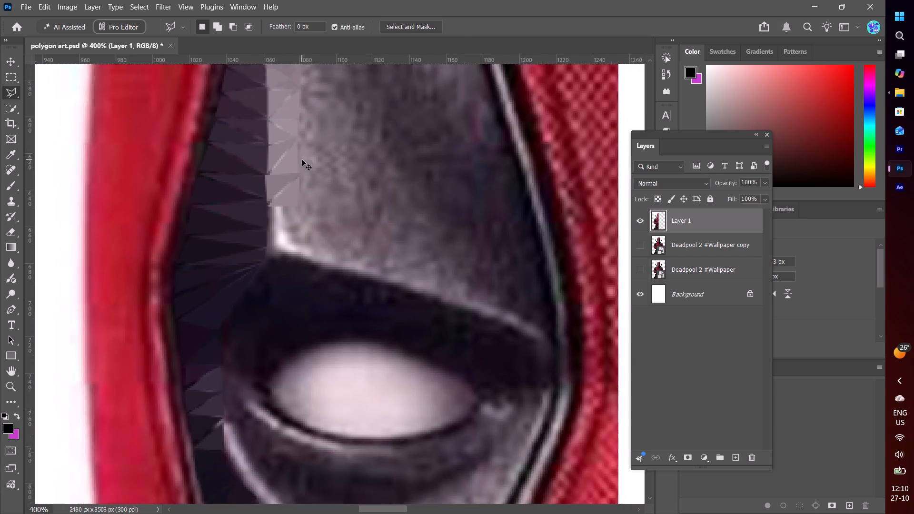
pyautogui.hotkey('ctrl', '-')
pyautogui.hotkey('ctrl', '=')
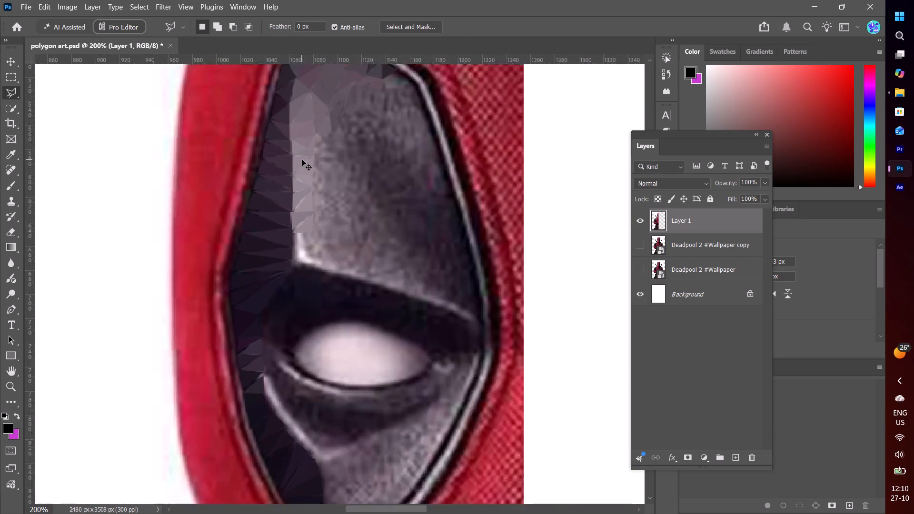
pyautogui.hotkey('ctrl', '=')
pyautogui.hotkey('ctrl', '-')
pyautogui.hotkey('ctrl', '-')
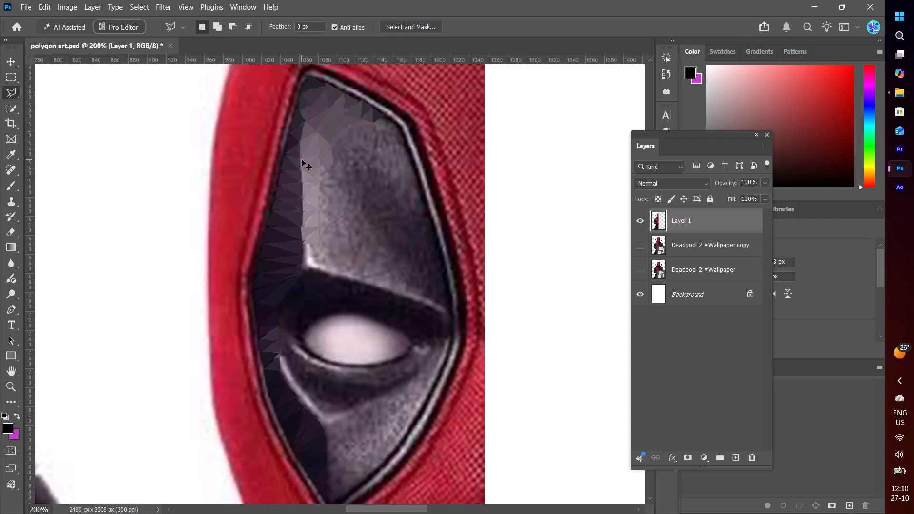
pyautogui.hotkey('ctrl', '=')
pyautogui.hotkey('ctrl', '=')
pyautogui.hotkey('ctrl', '=')
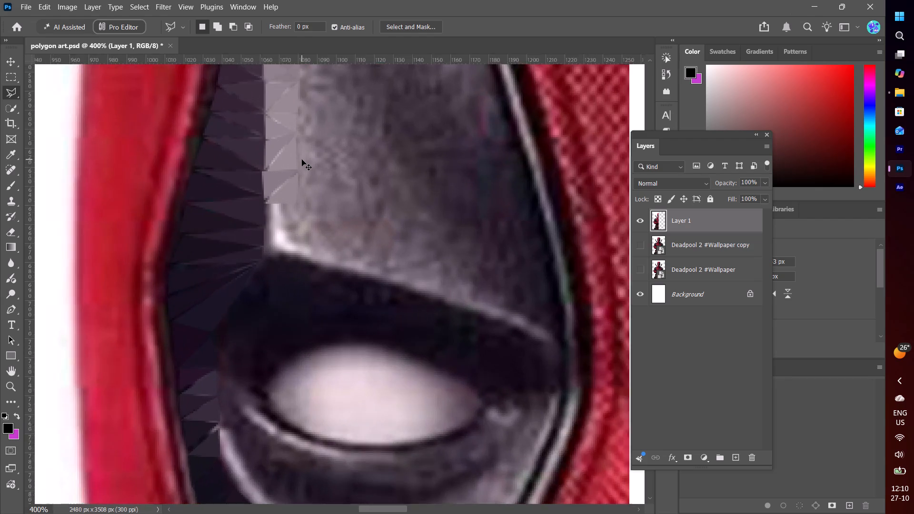
pyautogui.hotkey('ctrl', '=')
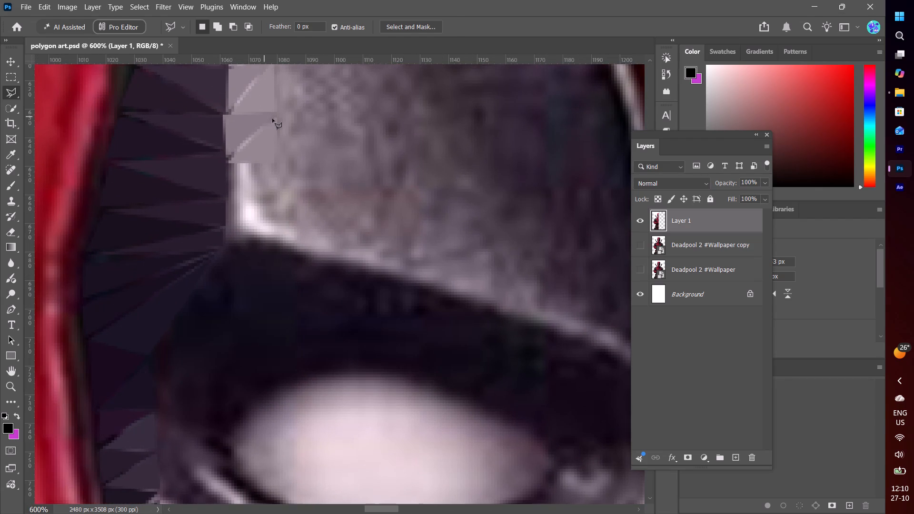
# Re-lasso the lower triangle of the strip's bottom block to cover the bright diagonal seam, and flatten it with Average blur.
pyautogui.click(277, 112)
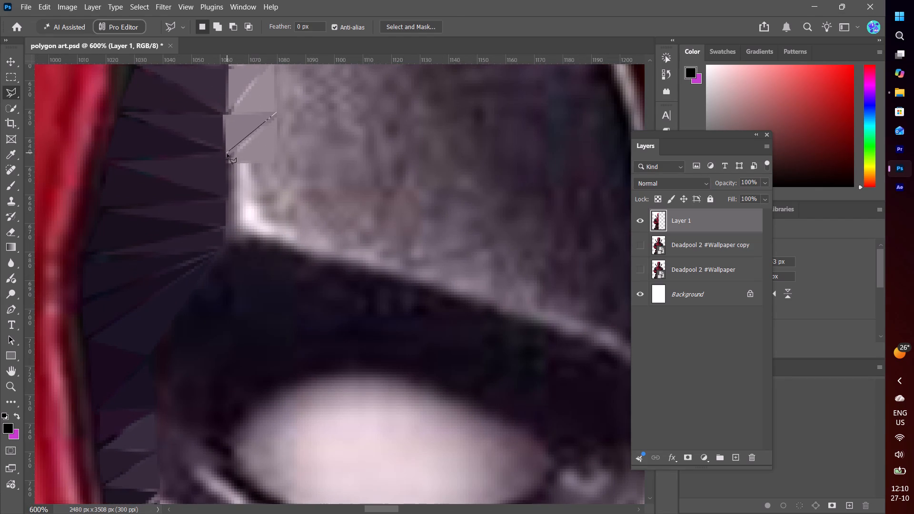
pyautogui.click(225, 159)
pyautogui.click(278, 154)
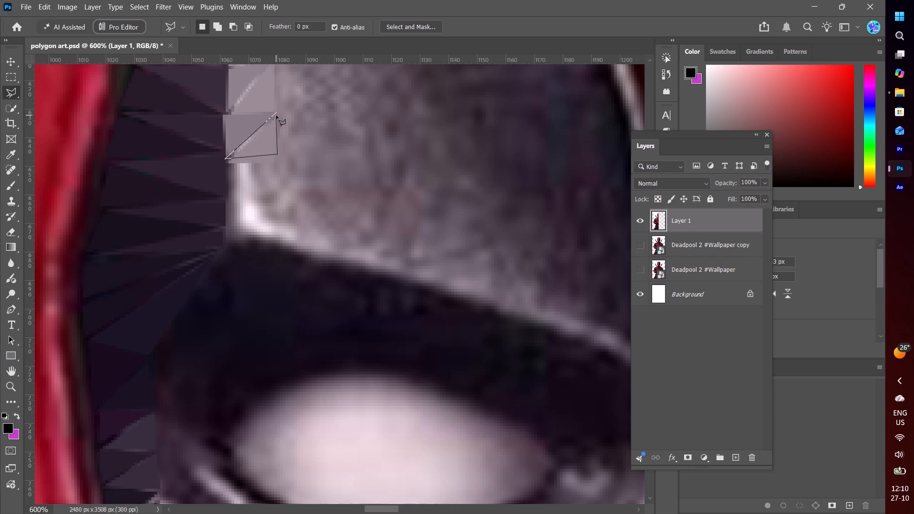
pyautogui.click(276, 112)
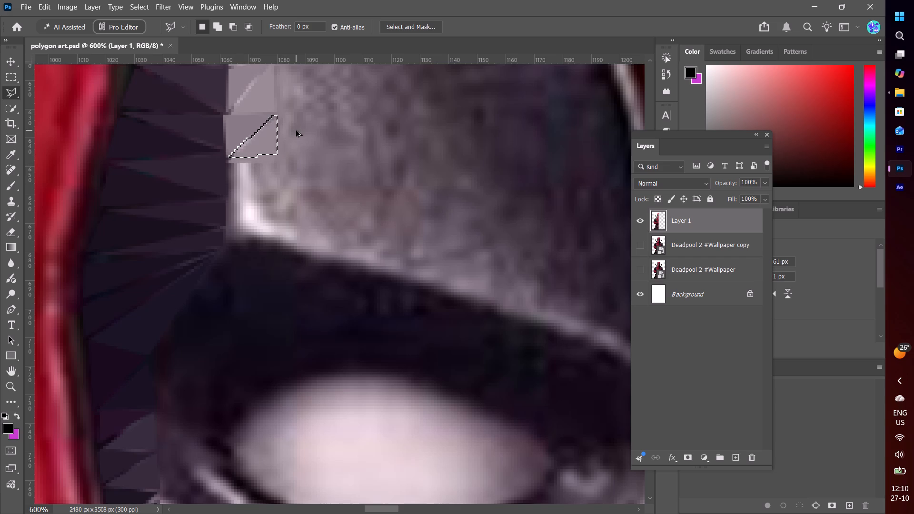
pyautogui.hotkey('ctrl', 'alt', 'd')
pyautogui.hotkey('ctrl', 'f')
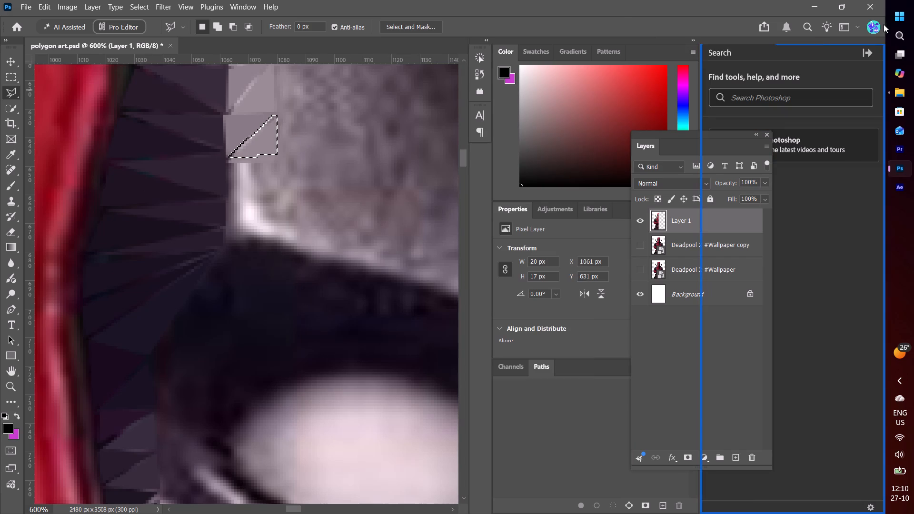
pyautogui.click(870, 55)
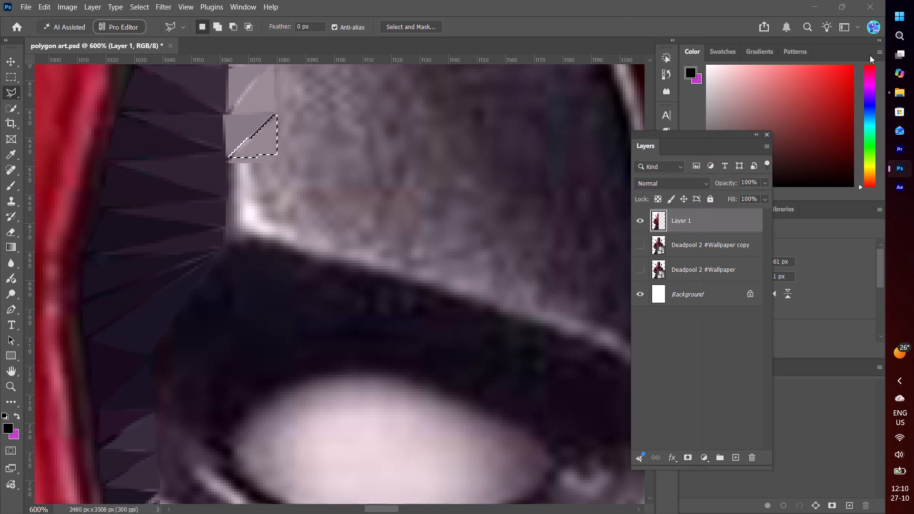
pyautogui.hotkey('ctrl', 'alt', 'f')
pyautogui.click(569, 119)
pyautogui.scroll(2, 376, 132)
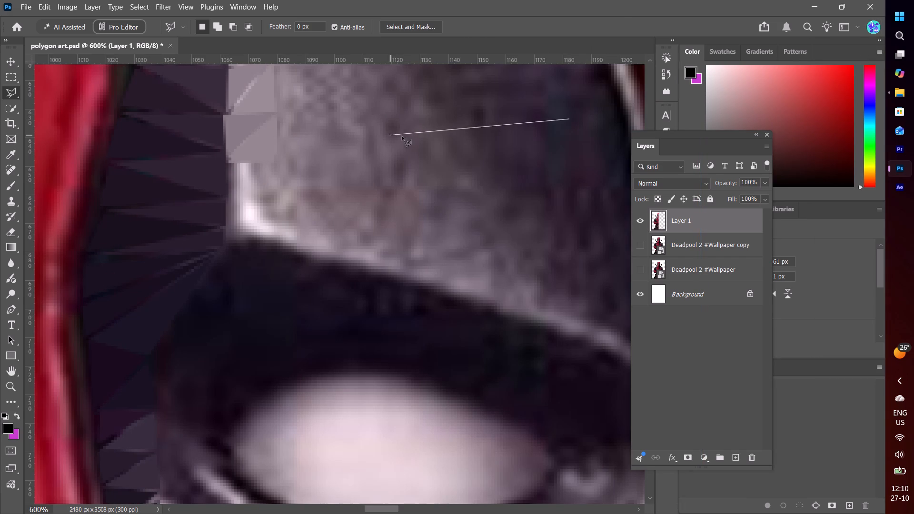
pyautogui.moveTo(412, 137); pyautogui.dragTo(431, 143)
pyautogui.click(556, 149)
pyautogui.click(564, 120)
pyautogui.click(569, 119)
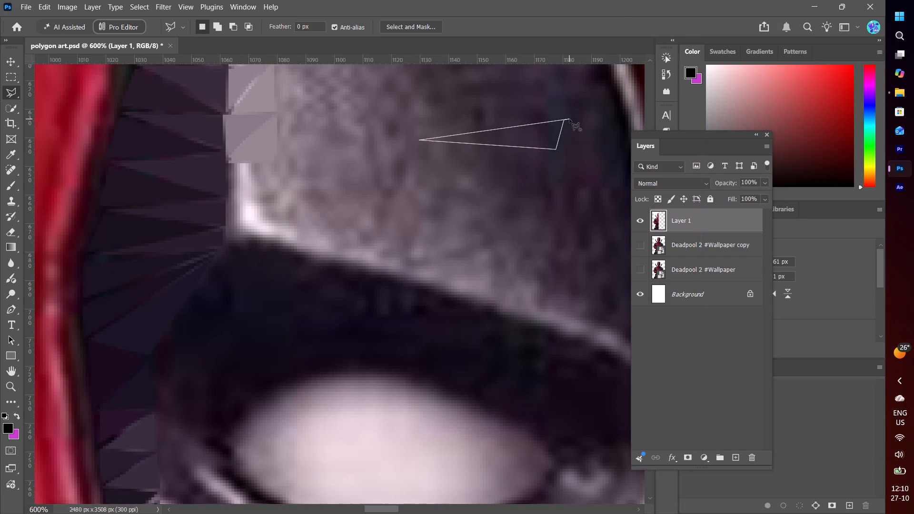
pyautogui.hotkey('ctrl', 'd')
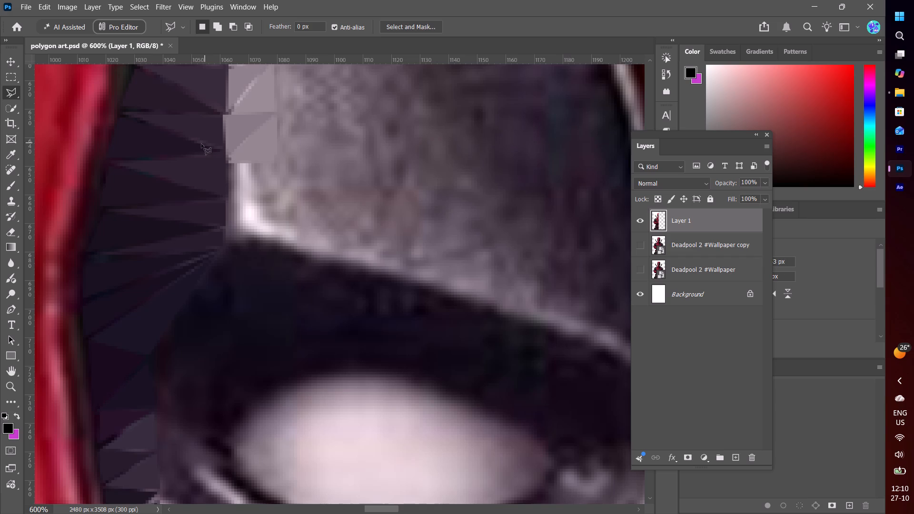
# Re-lasso the lower triangle of the next block up over its bright diagonal seam, apply Average blur, and deselect.
pyautogui.scroll(4, 201, 144)
pyautogui.scroll(4, 244, 152)
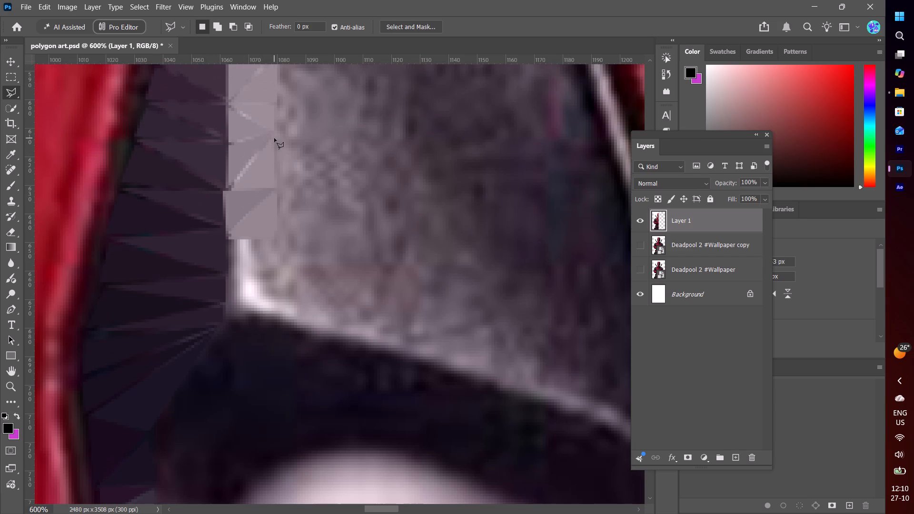
pyautogui.click(272, 138)
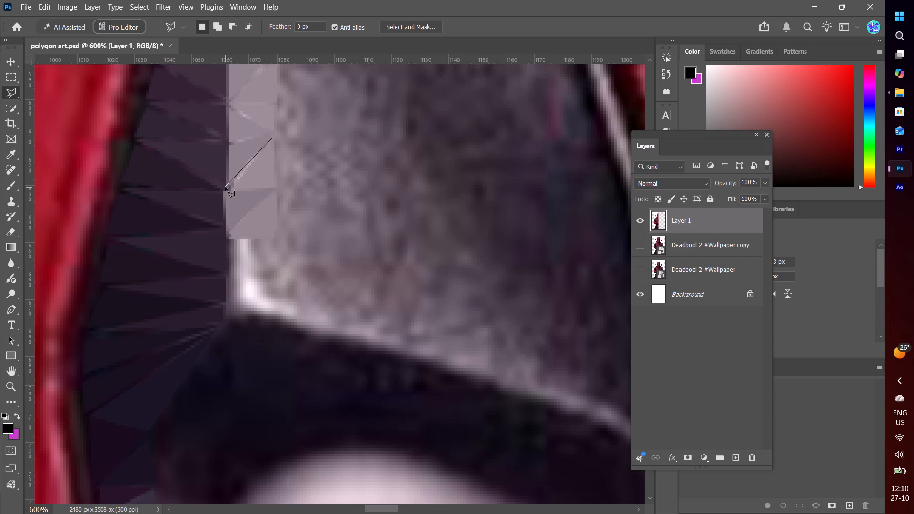
pyautogui.click(225, 187)
pyautogui.click(272, 189)
pyautogui.click(273, 140)
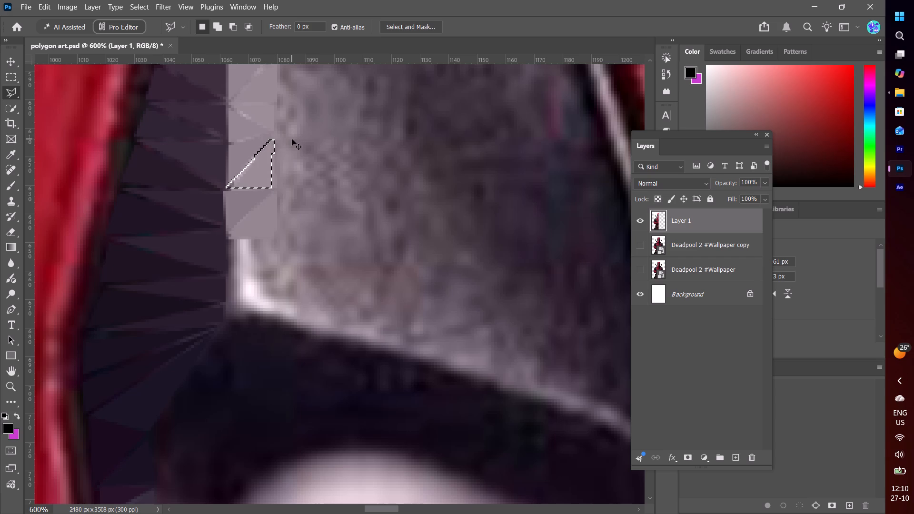
pyautogui.hotkey('ctrl', 'alt', 'f')
pyautogui.hotkey('ctrl', 'd')
# Lasso a triangle directly under the strip's bottom edge, along the bright rim's left side, flatten it with Average blur, and deselect.
pyautogui.scroll(10, 292, 139)
pyautogui.scroll(-14, 292, 139)
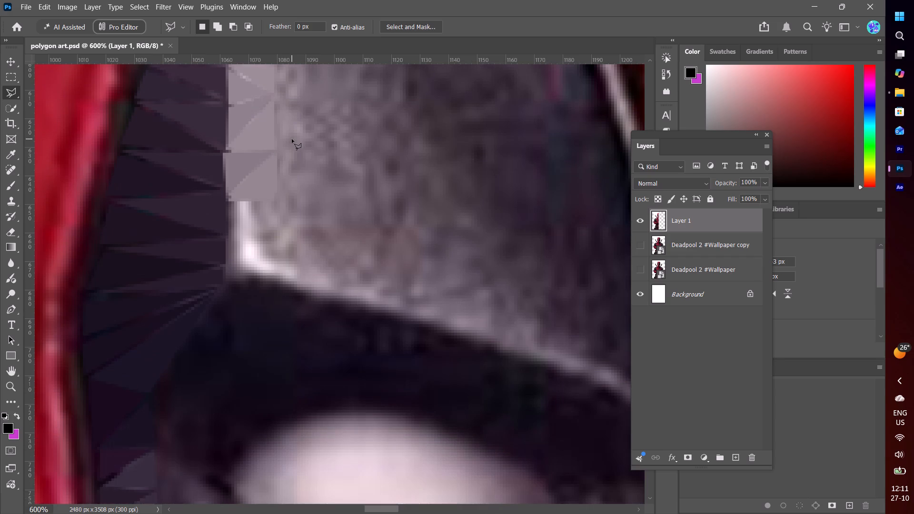
pyautogui.click(228, 202)
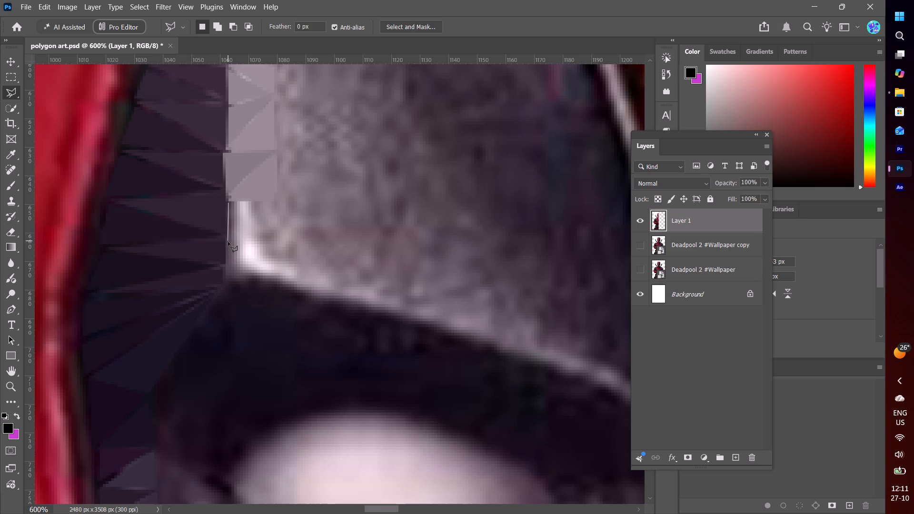
pyautogui.click(228, 242)
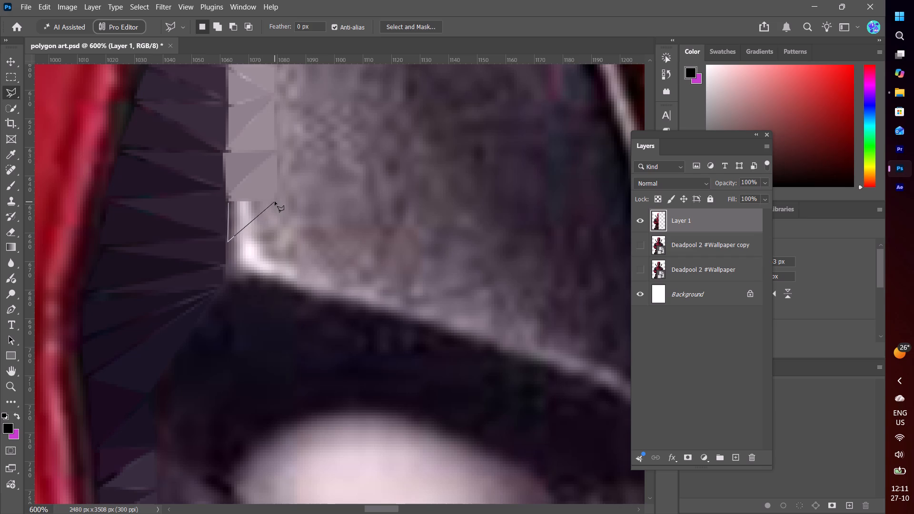
pyautogui.click(275, 201)
pyautogui.click(227, 201)
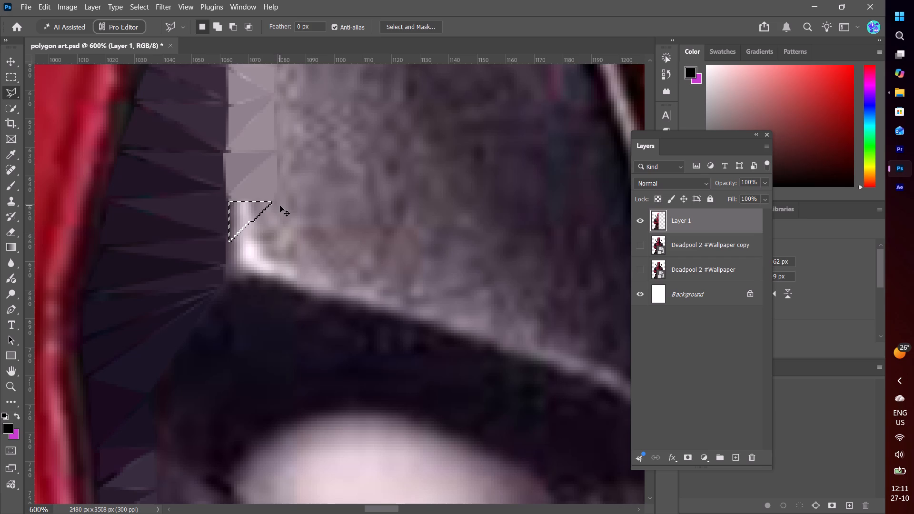
pyautogui.hotkey('ctrl', 'alt', 'f')
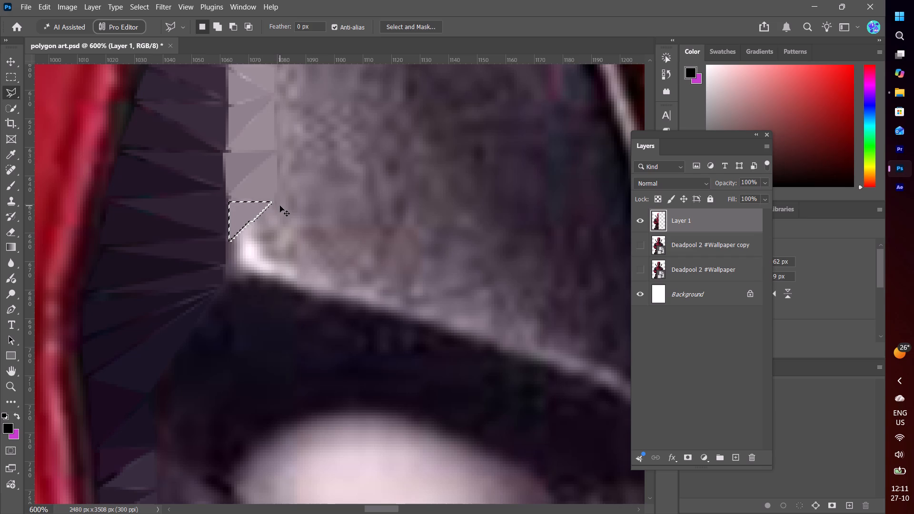
pyautogui.hotkey('ctrl', 'd')
# Lasso the complementary triangle on that facet's diagonal to square off the strip just above the bright corner, apply Average blur, and deselect.
pyautogui.click(272, 203)
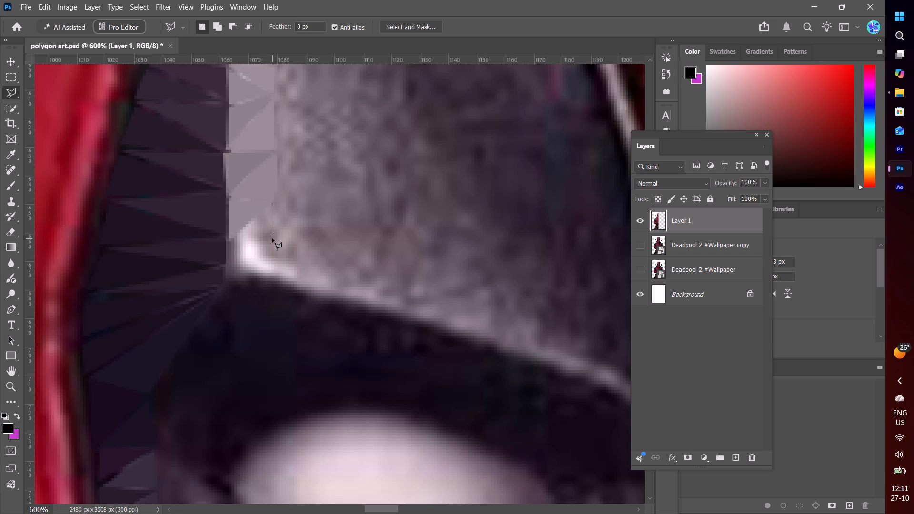
pyautogui.click(272, 238)
pyautogui.click(225, 243)
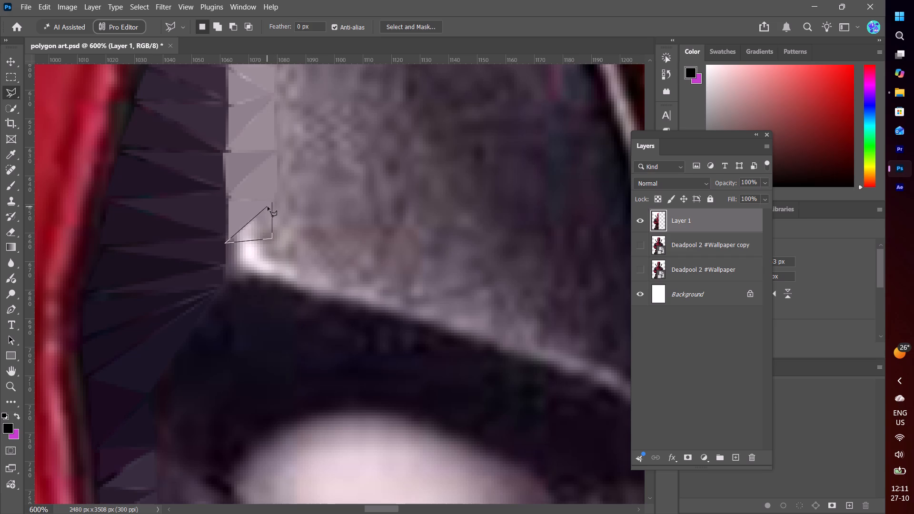
pyautogui.click(271, 203)
pyautogui.hotkey('ctrl', 'alt', 'f')
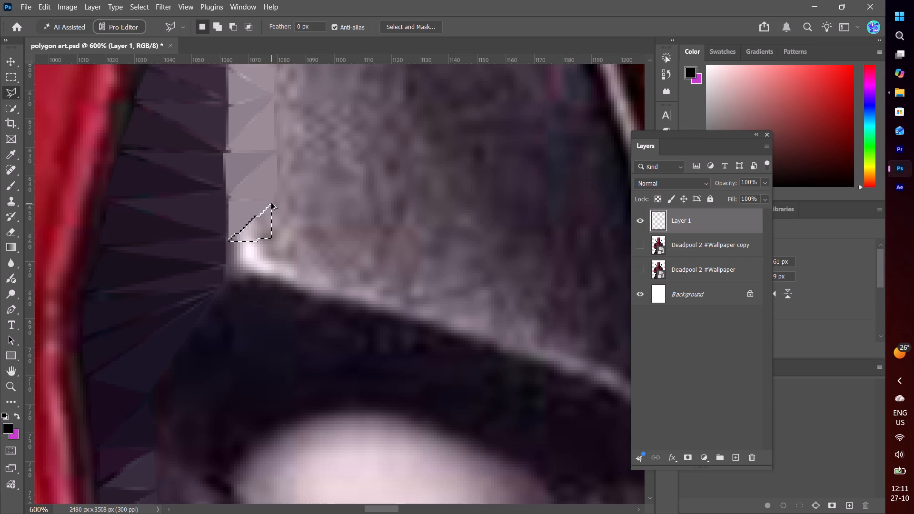
pyautogui.hotkey('ctrl', 'd')
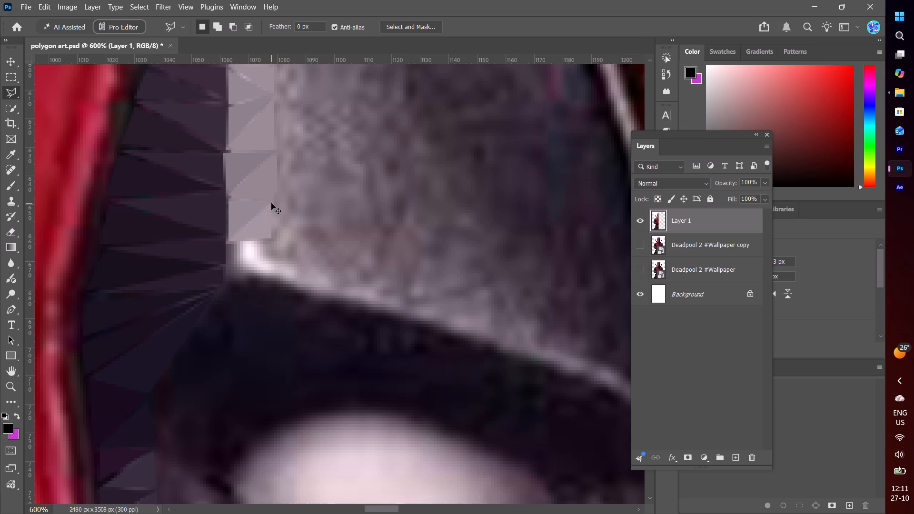
# Lasso a small triangle along the outer left side of the bright corner, flatten it with Average blur, and deselect.
pyautogui.click(226, 245)
pyautogui.click(227, 282)
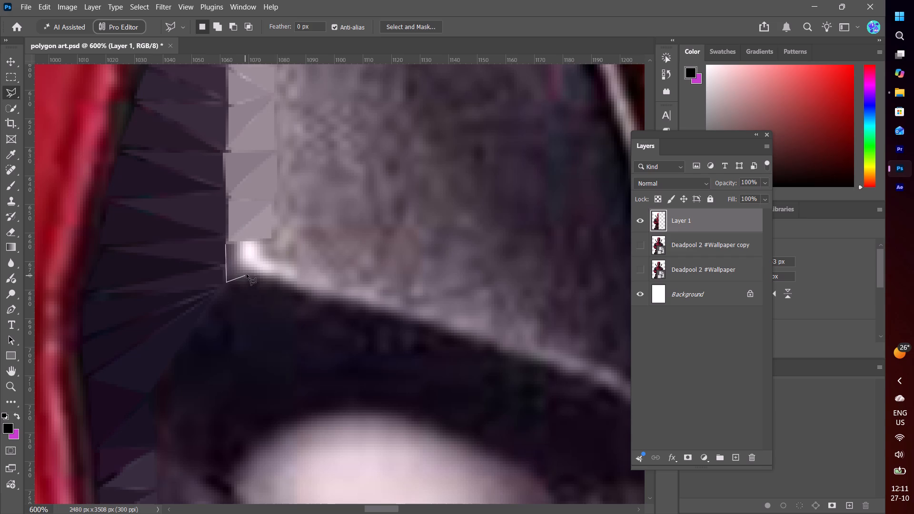
pyautogui.click(252, 271)
pyautogui.click(227, 244)
pyautogui.hotkey('ctrl', 'alt', 'f')
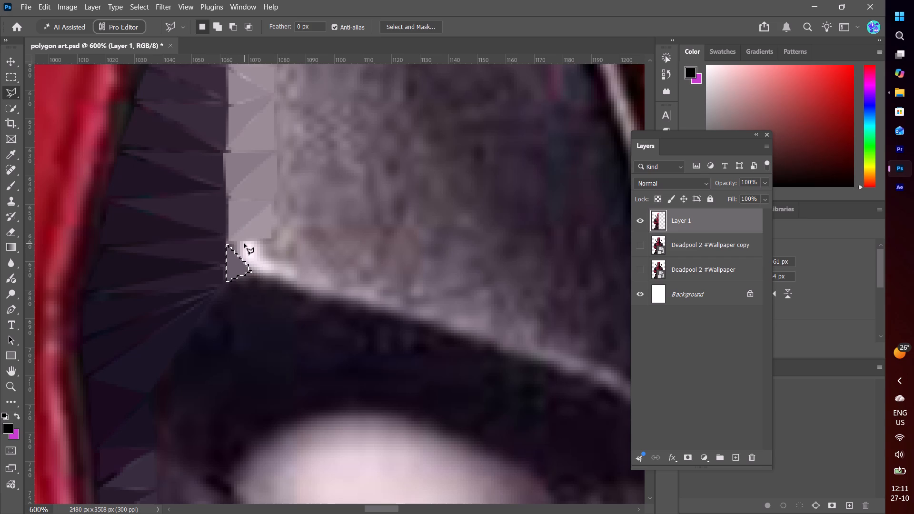
pyautogui.press('d')
pyautogui.hotkey('ctrl', 'd')
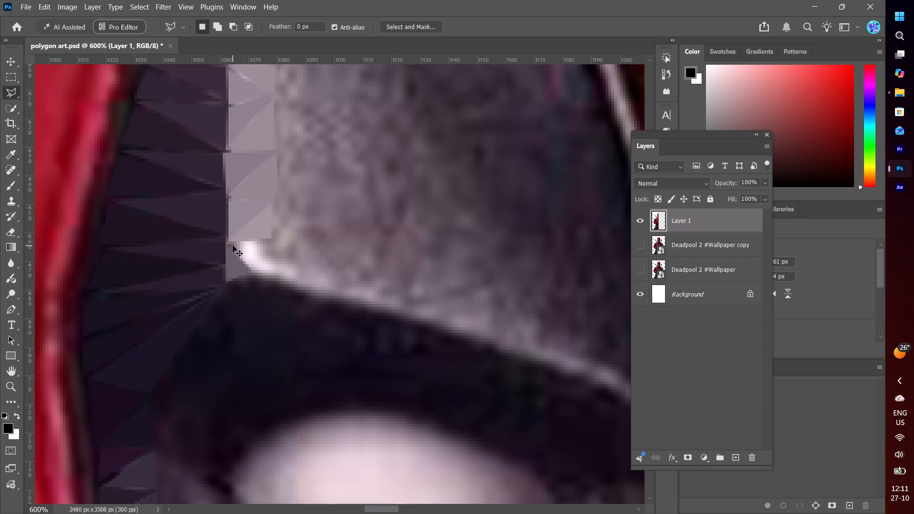
# Lasso the downward-pointing triangle over the bright corner between the strip's bottom edge and the dark area, apply Average blur, and deselect.
pyautogui.click(229, 241)
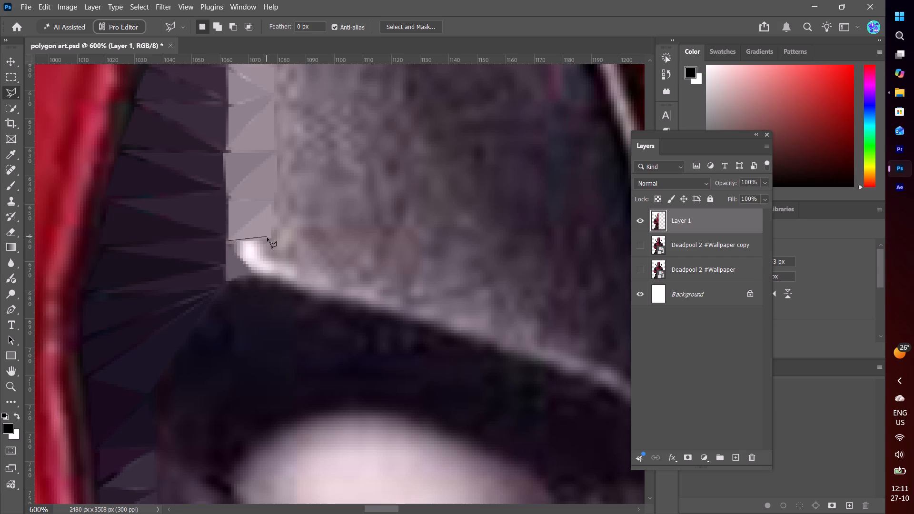
pyautogui.click(270, 239)
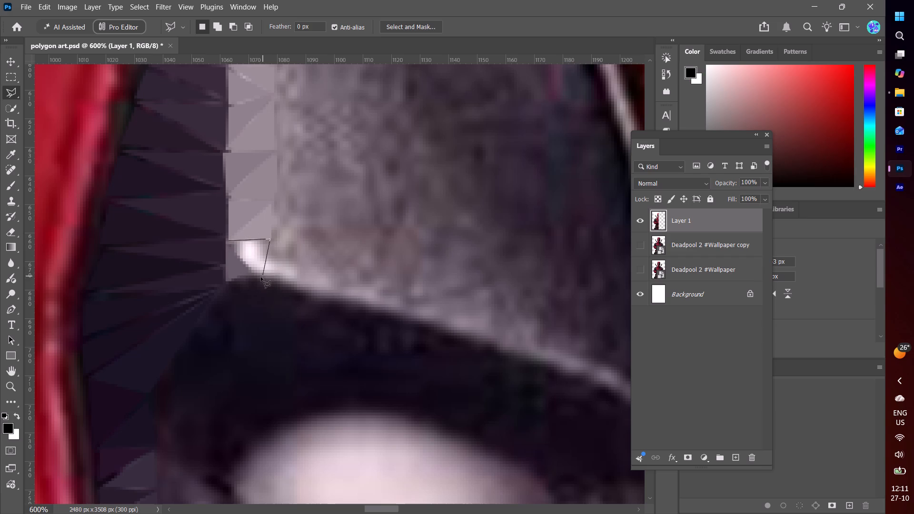
pyautogui.click(253, 274)
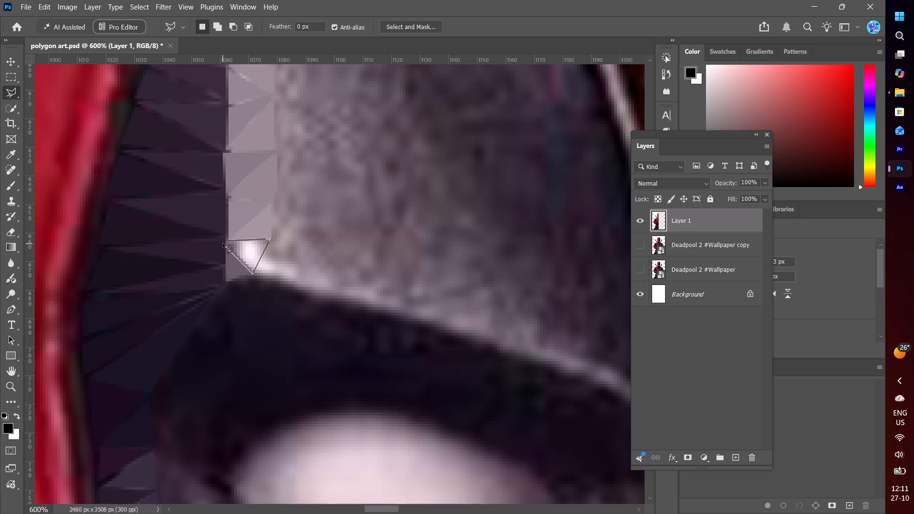
pyautogui.click(227, 240)
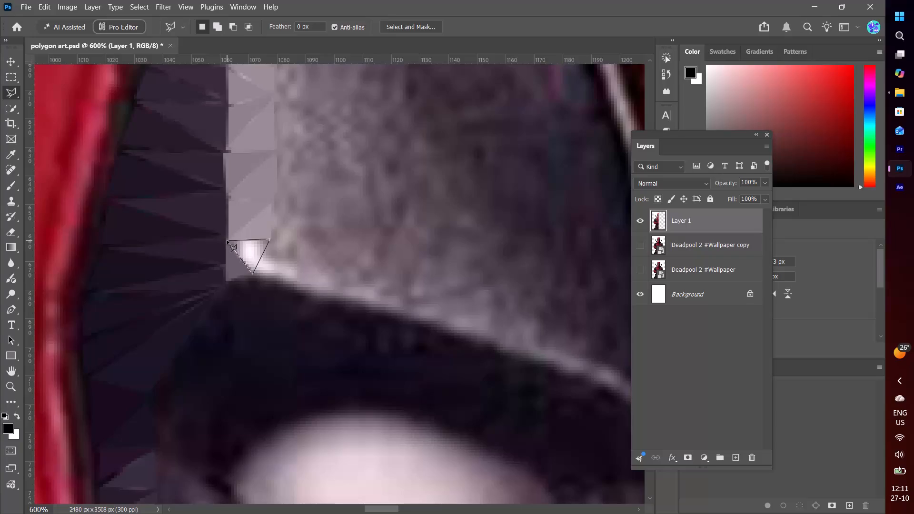
pyautogui.hotkey('ctrl', 'alt', 'f')
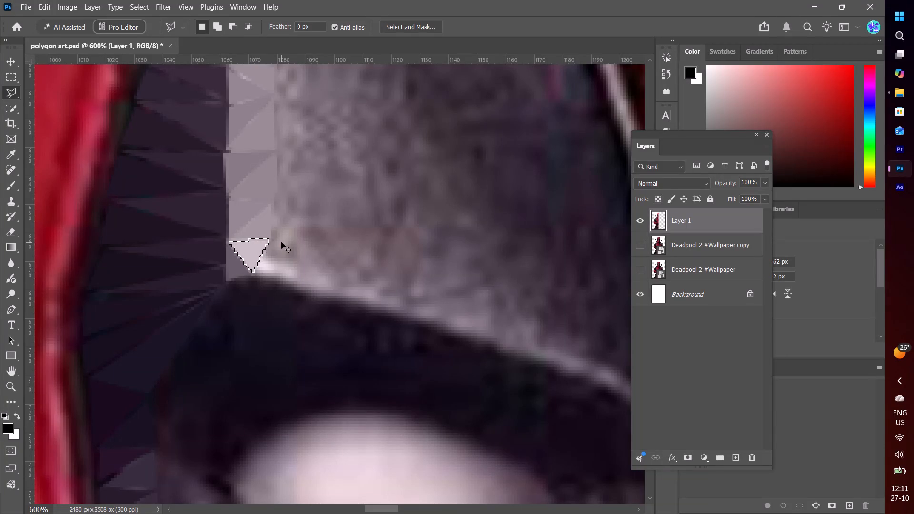
pyautogui.press('d')
pyautogui.press('d')
pyautogui.hotkey('ctrl', 'd')
pyautogui.scroll(2, 270, 242)
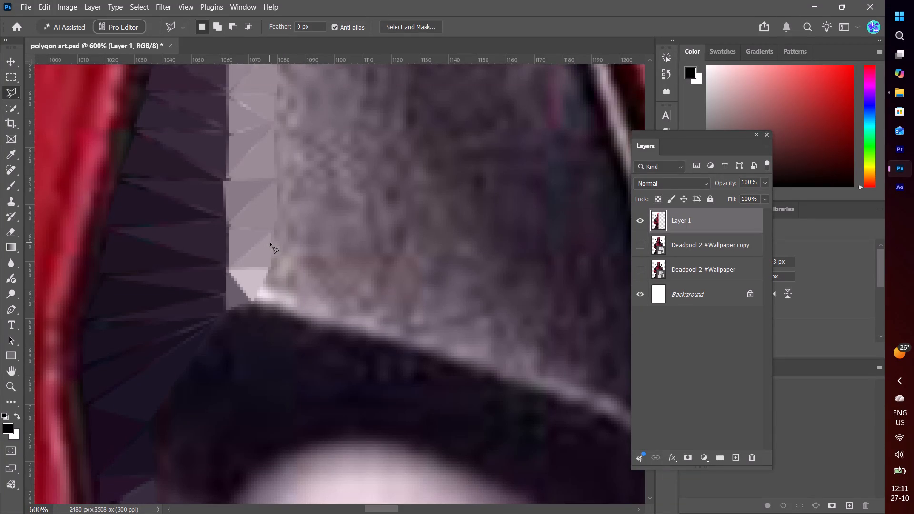
# Lasso a left-pointing triangle below the finished upper facets, on the light strip's right side, flatten it with Average blur, and deselect.
pyautogui.scroll(20, 270, 242)
pyautogui.scroll(9, 270, 242)
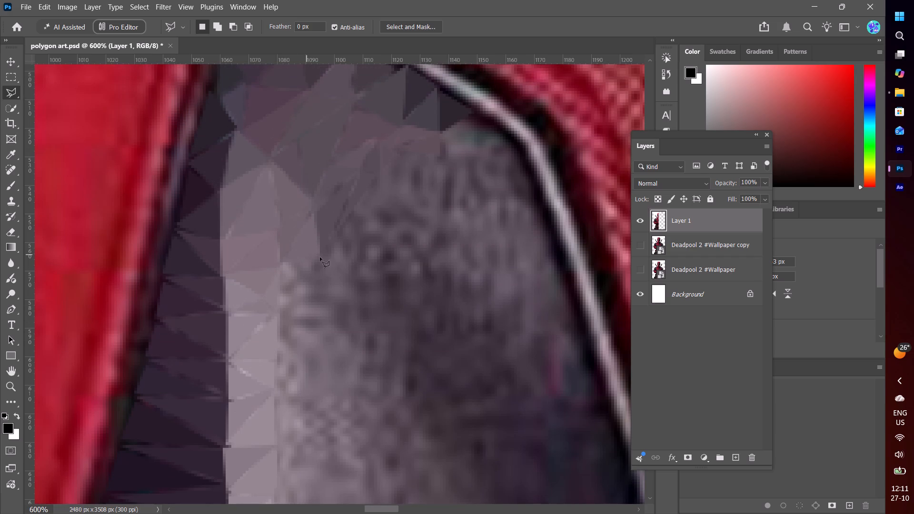
pyautogui.click(319, 257)
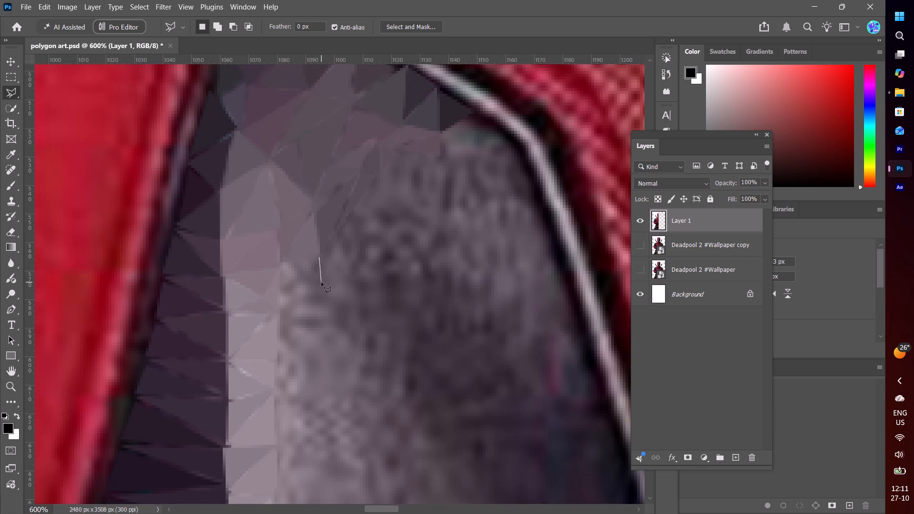
pyautogui.click(313, 288)
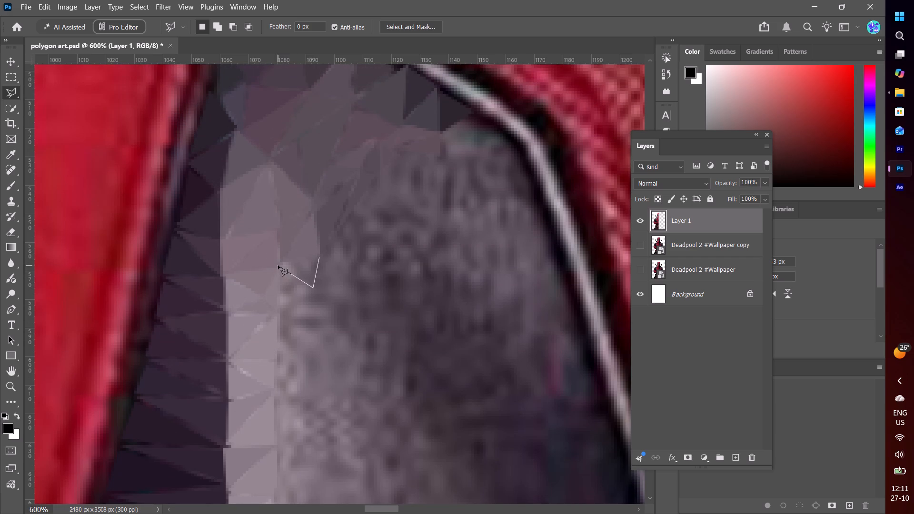
pyautogui.click(278, 265)
pyautogui.click(319, 257)
pyautogui.hotkey('ctrl', 'alt', 'd')
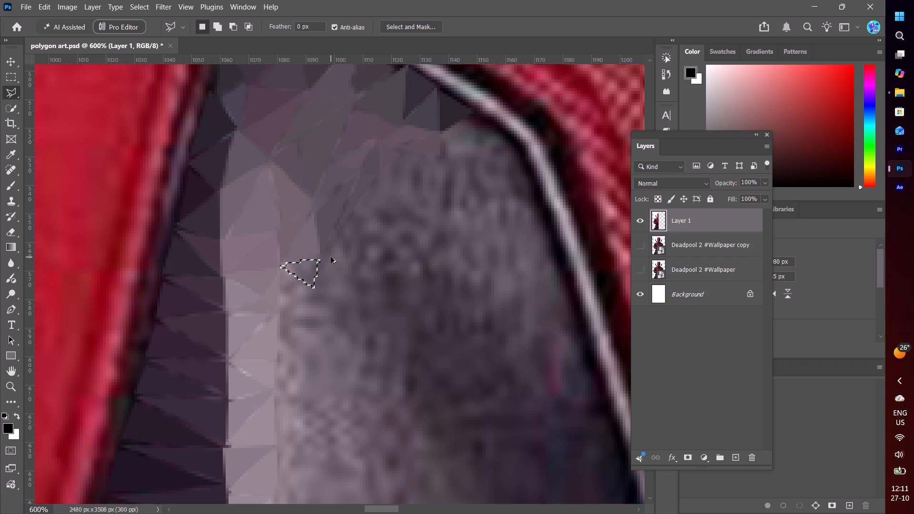
pyautogui.hotkey('ctrl', 'alt', 'f')
pyautogui.hotkey('ctrl', 'alt', 'f')
pyautogui.hotkey('ctrl', 'd')
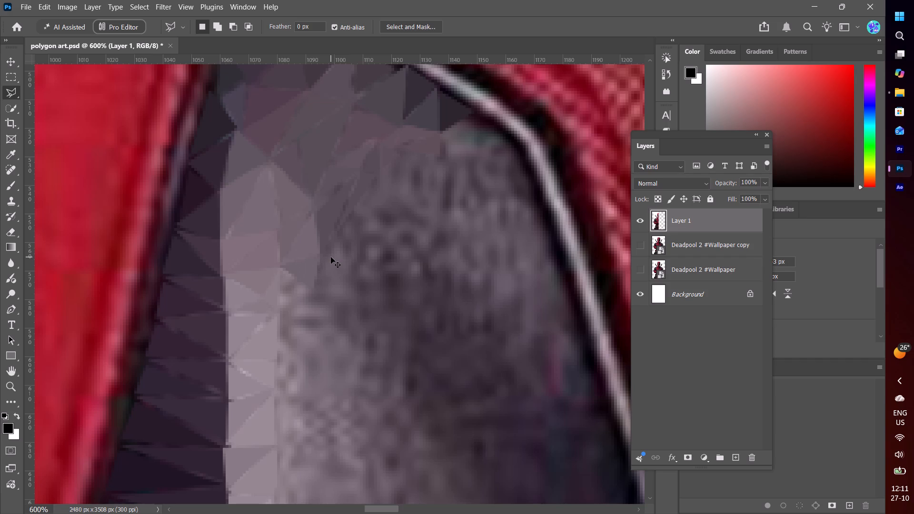
# Lasso the adjoining right-pointing triangle based on the light strip's right edge, directly under that facet, apply Average blur, and deselect.
pyautogui.click(280, 267)
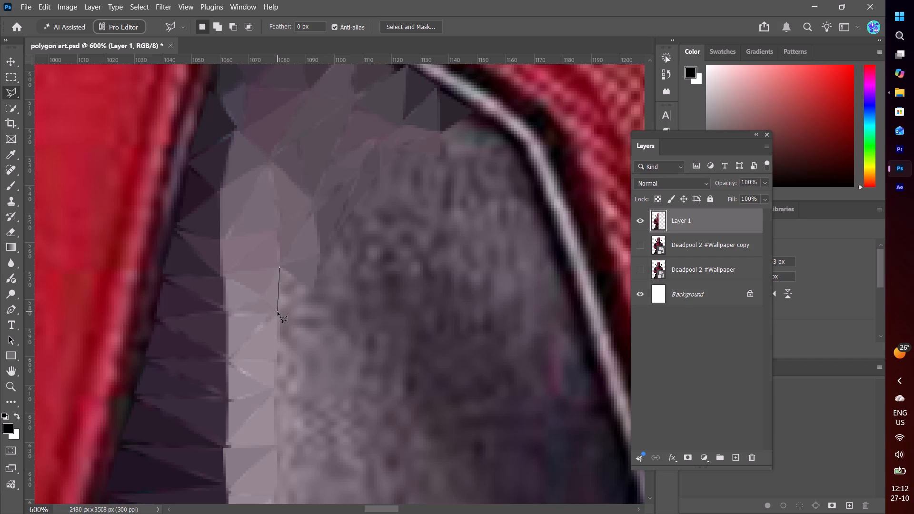
pyautogui.click(278, 312)
pyautogui.click(314, 292)
pyautogui.click(281, 266)
pyautogui.hotkey('ctrl', 'alt', 'f')
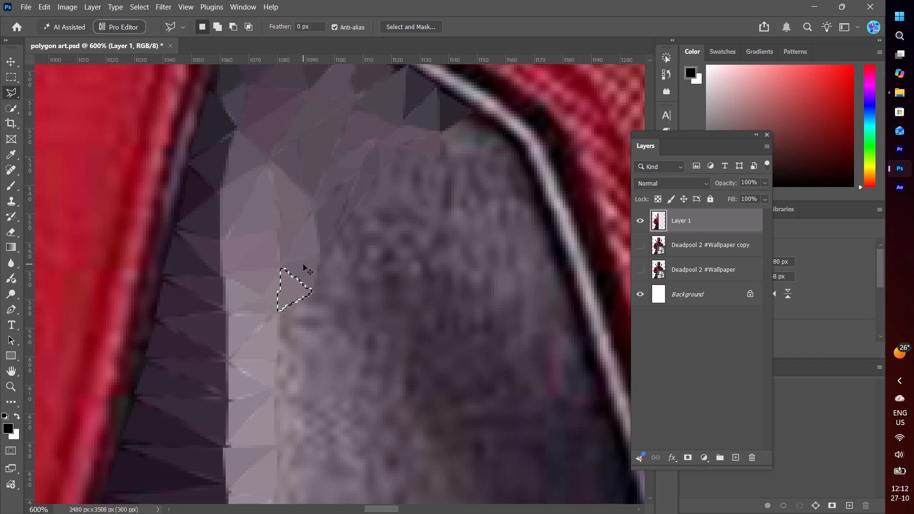
pyautogui.hotkey('ctrl', 'd')
# Lasso the next left-pointing triangle down the new column, with its tip on the strip's right edge, apply Average blur, and deselect.
pyautogui.scroll(-3, 303, 264)
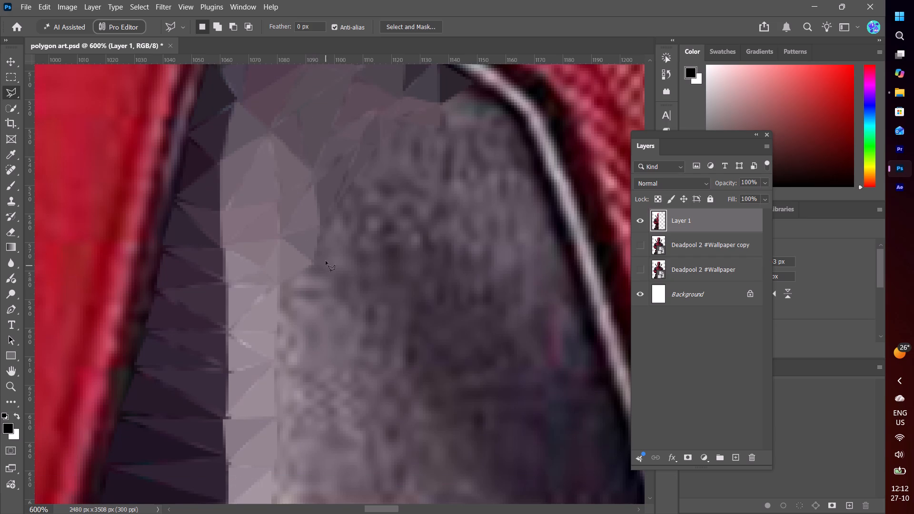
pyautogui.click(316, 265)
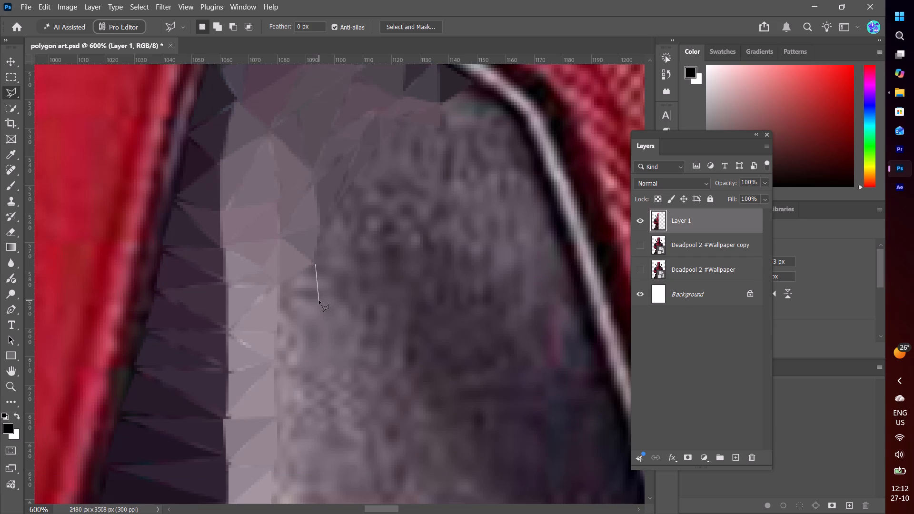
pyautogui.click(316, 296)
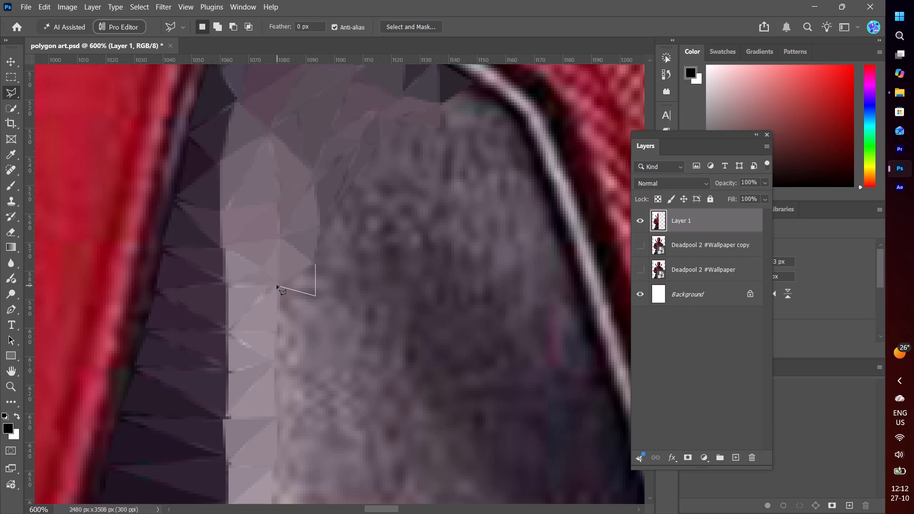
pyautogui.click(277, 285)
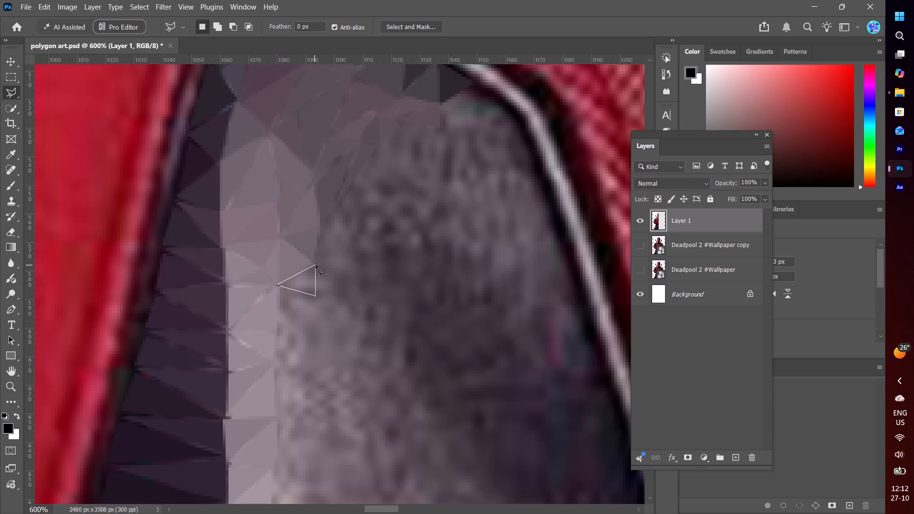
pyautogui.click(316, 265)
pyautogui.hotkey('ctrl', 'alt', 'f')
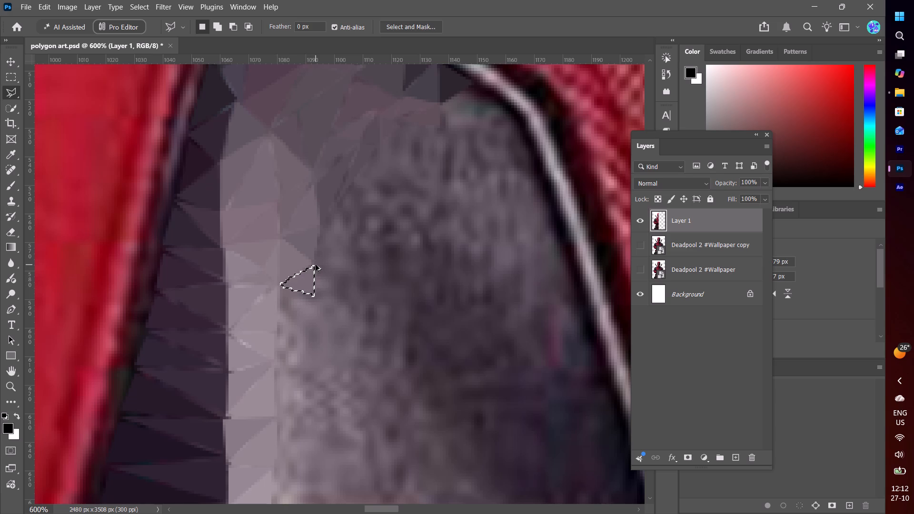
pyautogui.hotkey('ctrl', 'alt', 'd')
pyautogui.hotkey('ctrl', 'd')
# Lasso the right-pointing triangle beneath it, running along the strip's right edge, flatten it with Average blur, and deselect.
pyautogui.click(277, 285)
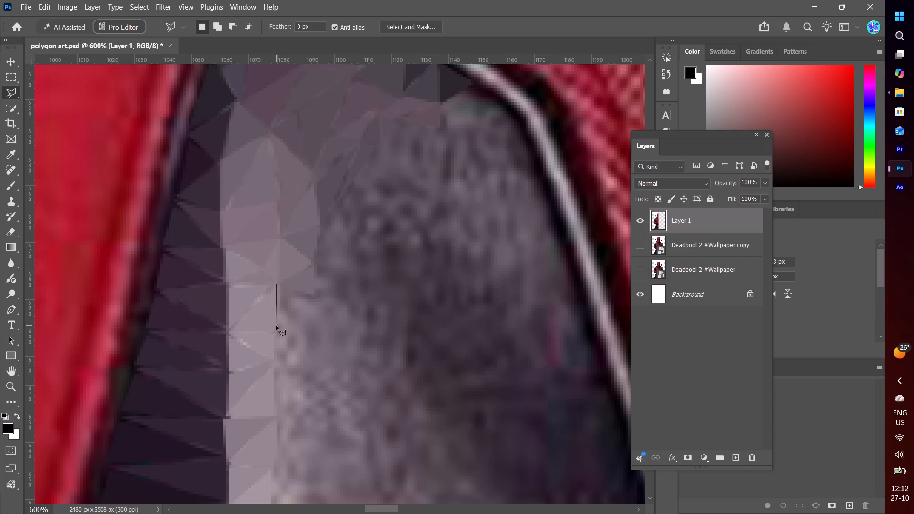
pyautogui.click(278, 326)
pyautogui.click(316, 297)
pyautogui.click(278, 286)
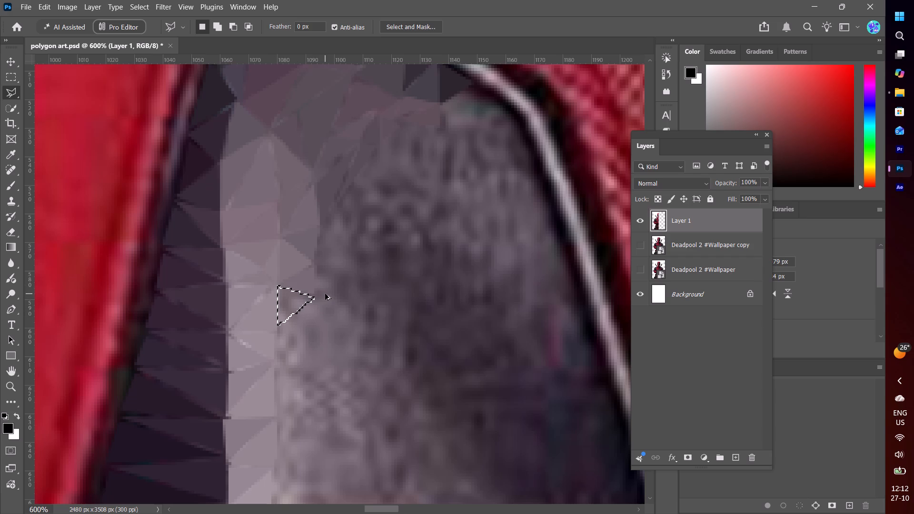
pyautogui.hotkey('ctrl', 'alt', 'd')
pyautogui.hotkey('ctrl', 'alt', 'f')
pyautogui.hotkey('ctrl', 'd')
# Lasso another left-pointing triangle below the last facet, with its tip touching the strip's right edge, apply Average blur, and deselect.
pyautogui.scroll(-5, 325, 294)
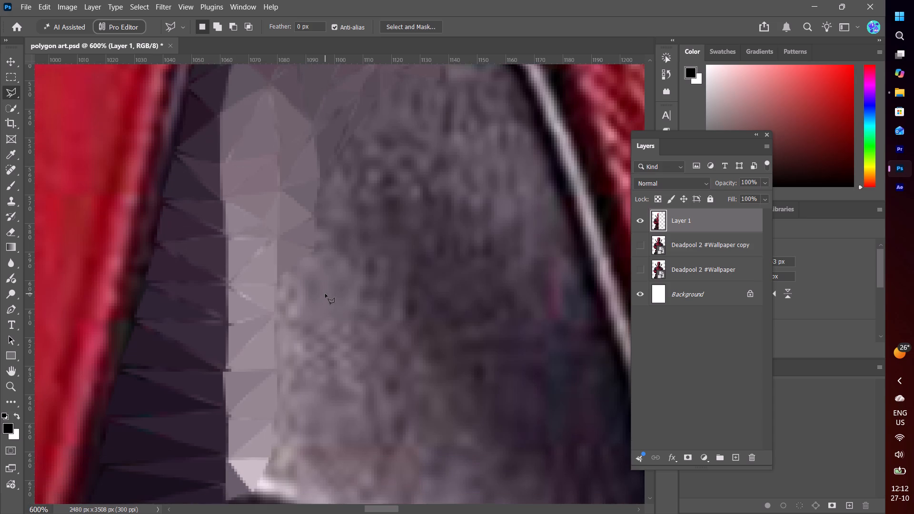
pyautogui.click(313, 256)
pyautogui.moveTo(314, 251); pyautogui.dragTo(316, 288)
pyautogui.moveTo(315, 288); pyautogui.dragTo(282, 279)
pyautogui.moveTo(282, 279); pyautogui.dragTo(278, 279)
pyautogui.click(311, 256)
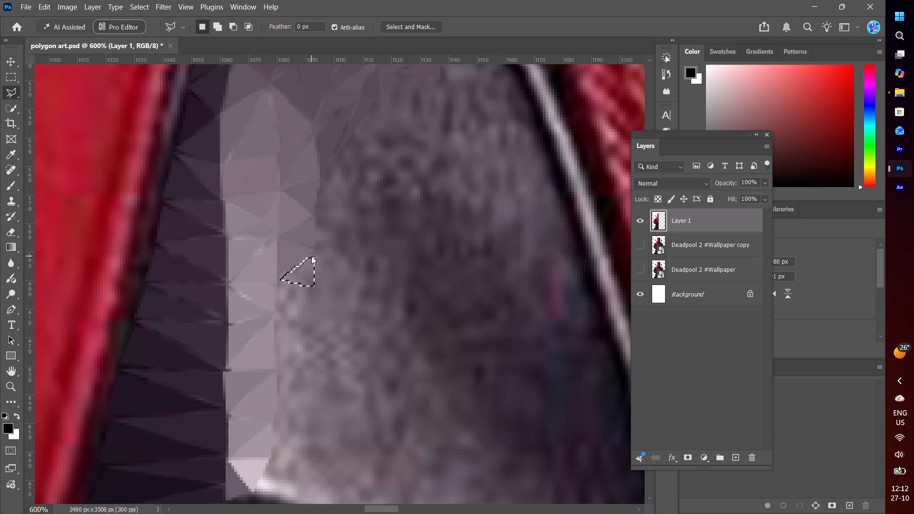
pyautogui.hotkey('ctrl', 'alt', 'd')
pyautogui.hotkey('ctrl', 'alt', 'f')
pyautogui.hotkey('ctrl', 'alt', 'd')
pyautogui.hotkey('ctrl', 'd')
# Lasso a right-pointing triangle about 15 by 16 px below that facet, against the strip's right edge, and apply Average blur.
pyautogui.scroll(-9, 343, 276)
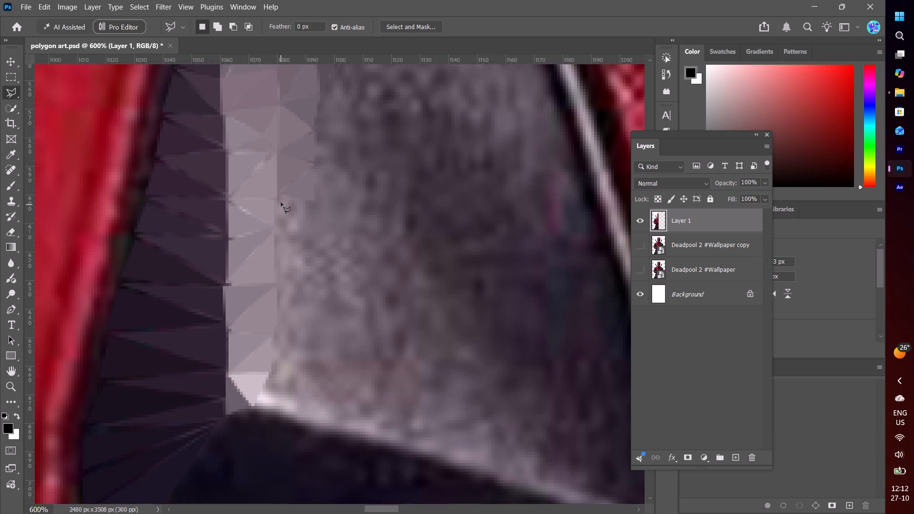
pyautogui.click(276, 196)
pyautogui.click(275, 236)
pyautogui.click(315, 201)
pyautogui.click(278, 194)
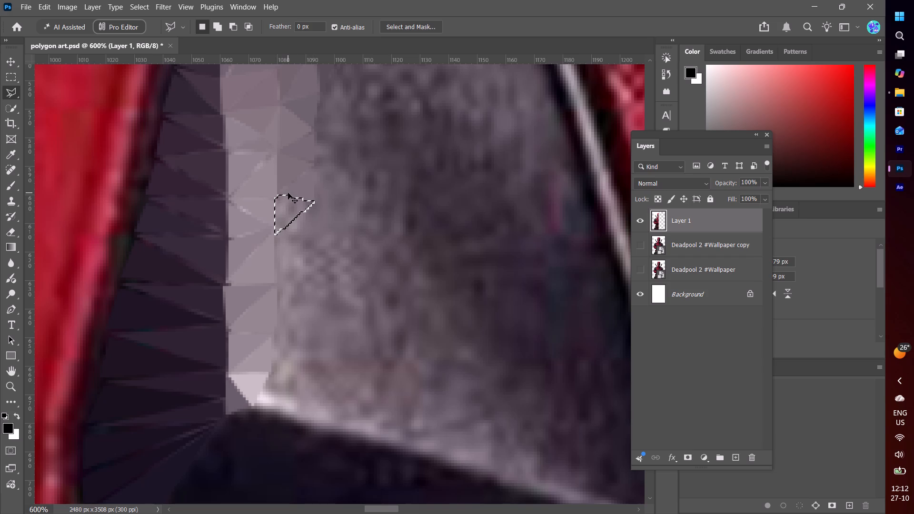
pyautogui.hotkey('ctrl', 'alt', 'f')
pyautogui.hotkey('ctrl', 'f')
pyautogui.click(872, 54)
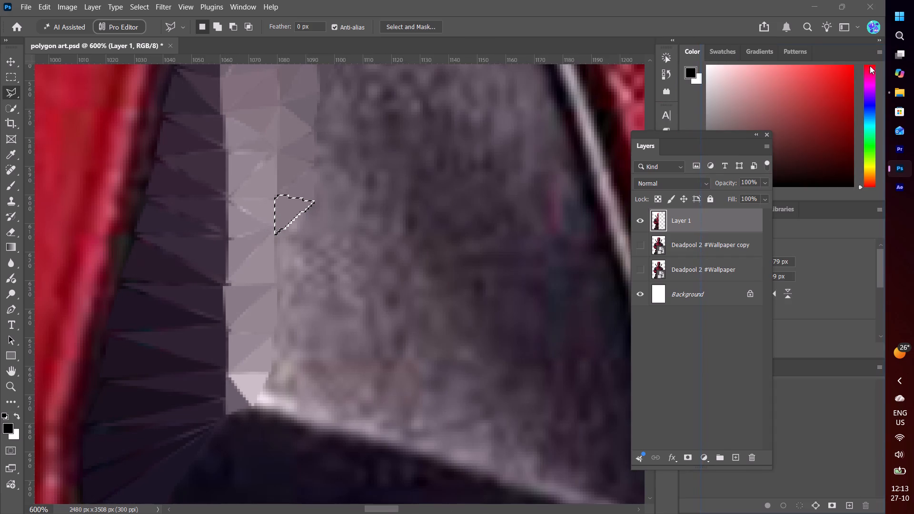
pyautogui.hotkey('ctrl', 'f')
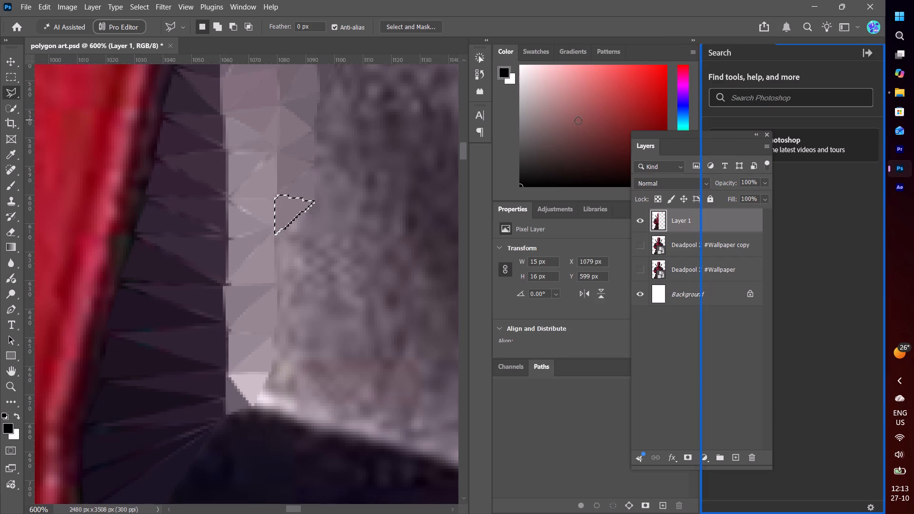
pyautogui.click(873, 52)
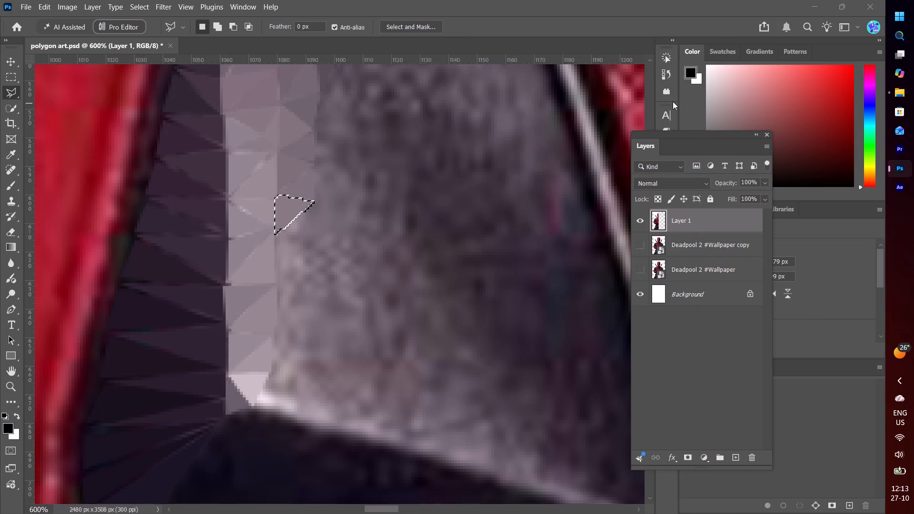
# Lasso a left-pointing triangle about 15 by 12 px beneath the last facet, tip on the strip's right edge, apply Average blur, and deselect.
pyautogui.hotkey('ctrl', 'd')
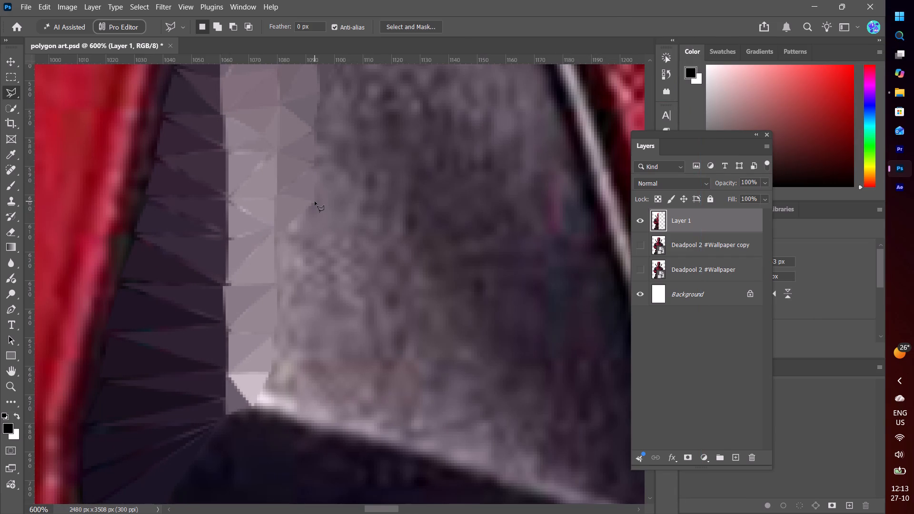
pyautogui.click(313, 205)
pyautogui.click(318, 239)
pyautogui.click(274, 236)
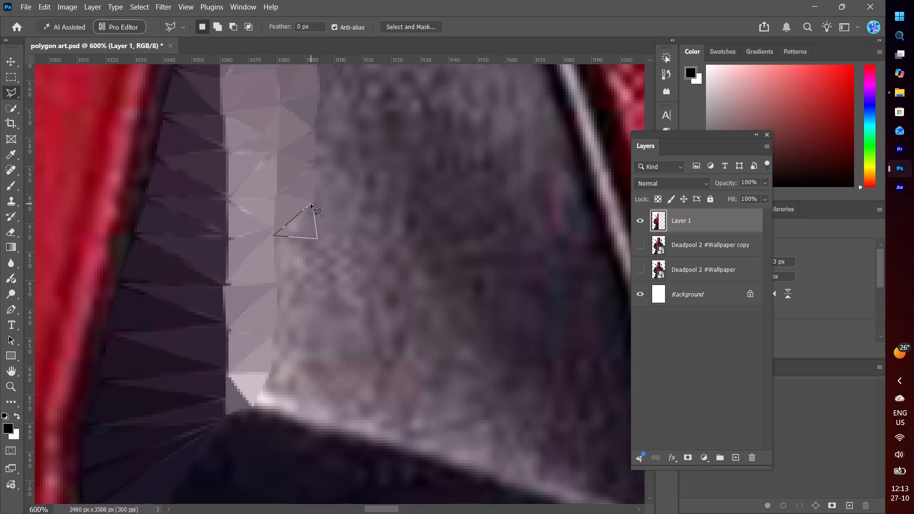
pyautogui.click(311, 204)
pyautogui.hotkey('ctrl', 'alt', 'f')
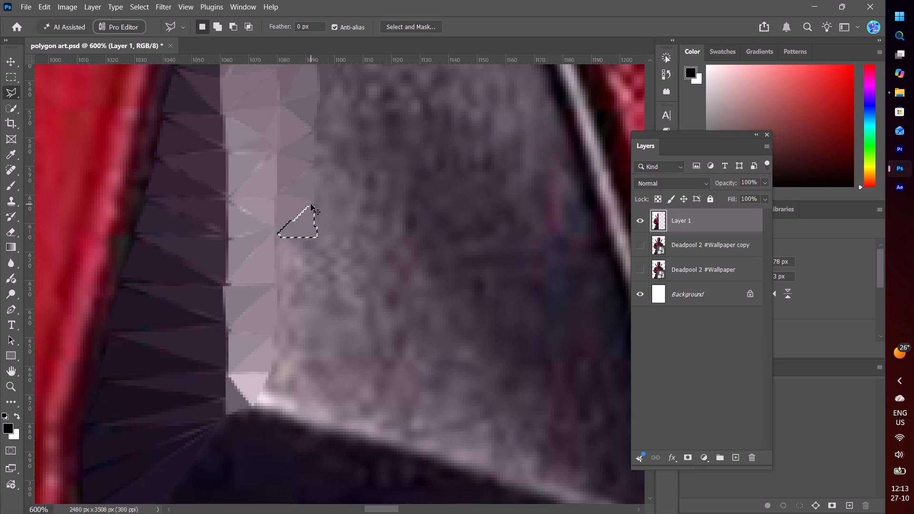
pyautogui.hotkey('ctrl', 'd')
# Lasso the right-pointing triangle beneath it, about 15 by 17 px along the strip's right edge, flatten it with Average blur, and deselect.
pyautogui.click(274, 237)
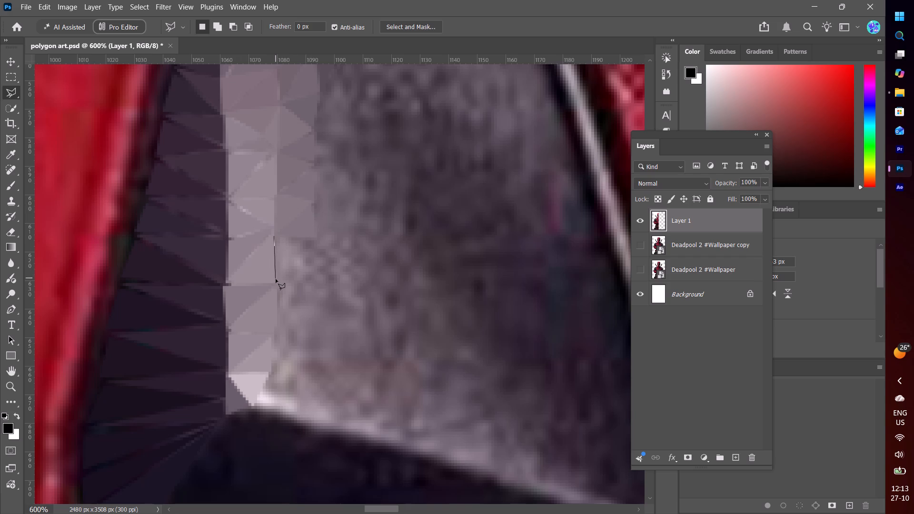
pyautogui.click(276, 285)
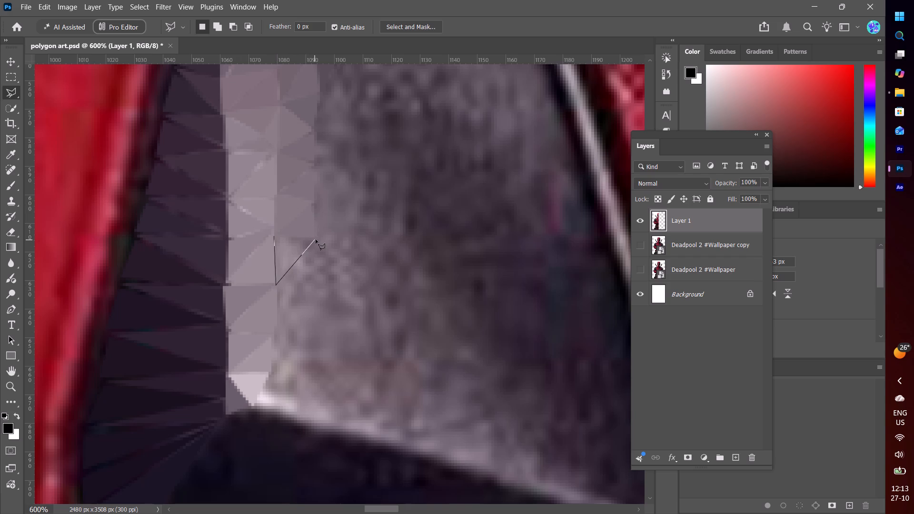
pyautogui.click(316, 239)
pyautogui.click(276, 237)
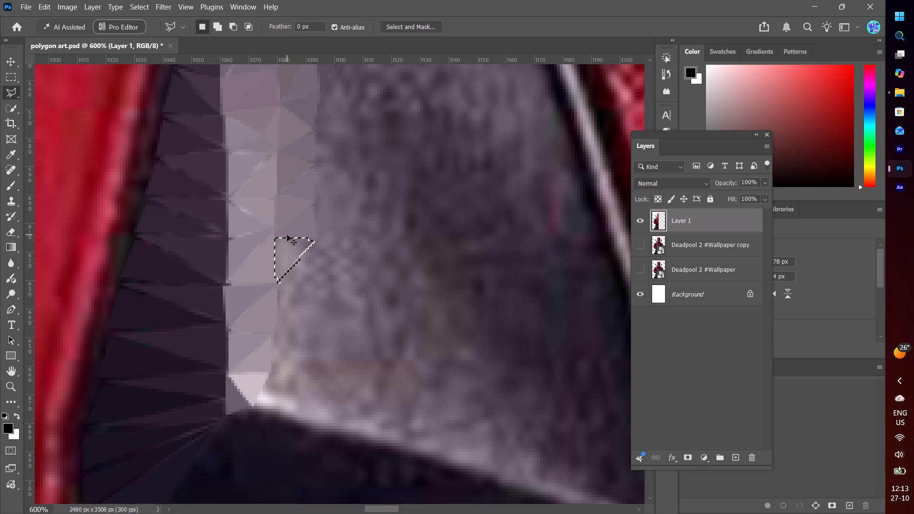
pyautogui.hotkey('ctrl', 'alt', 'f')
pyautogui.press('d')
pyautogui.press('d')
pyautogui.hotkey('ctrl', 'd')
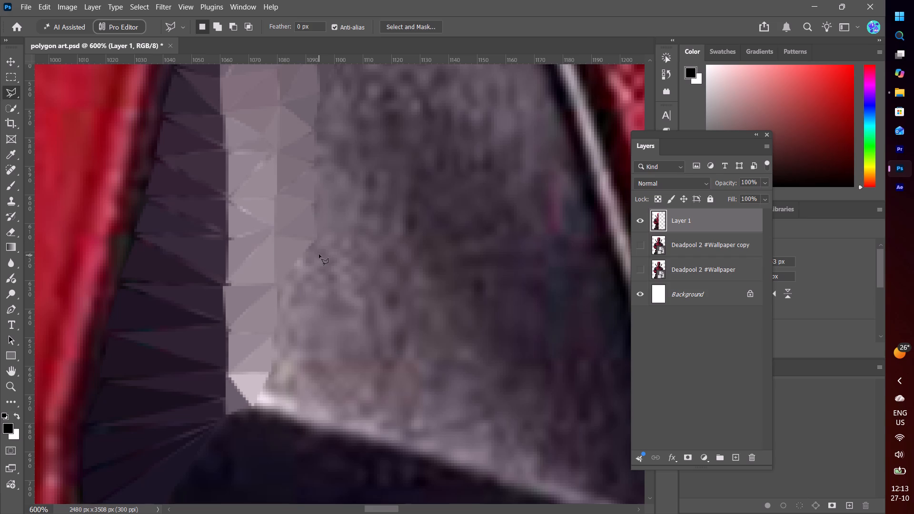
# Lasso a left-pointing triangle about 13 by 20 px below that facet, tip on the strip's right edge, apply Average blur, and deselect.
pyautogui.scroll(19, 319, 254)
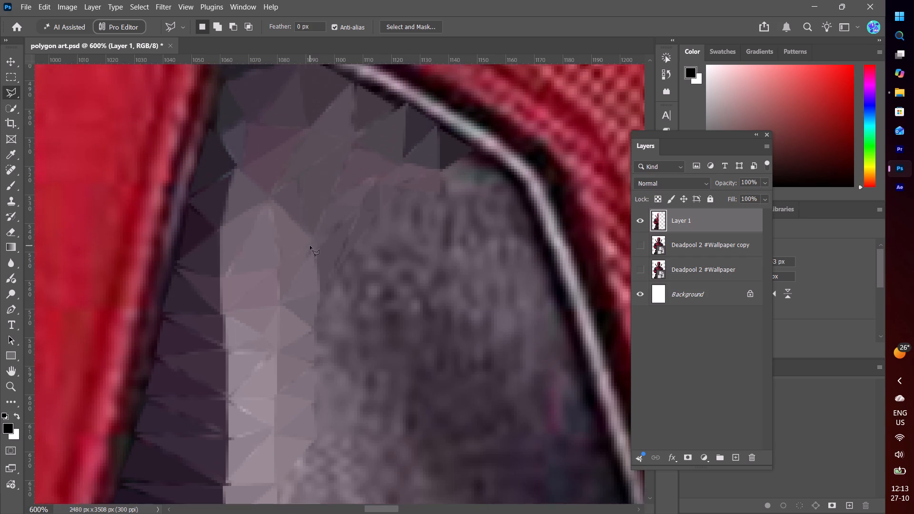
pyautogui.scroll(6, 310, 246)
pyautogui.scroll(-20, 308, 246)
pyautogui.scroll(-6, 308, 246)
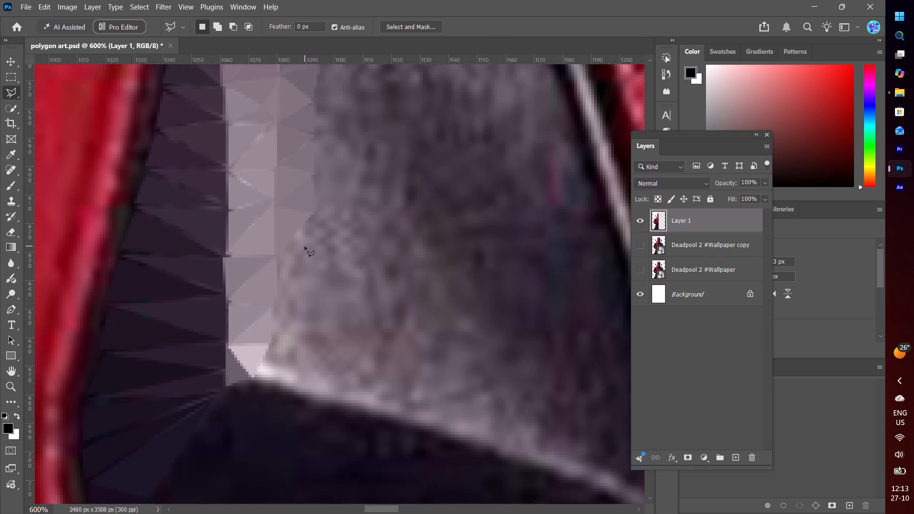
pyautogui.scroll(-7, 305, 246)
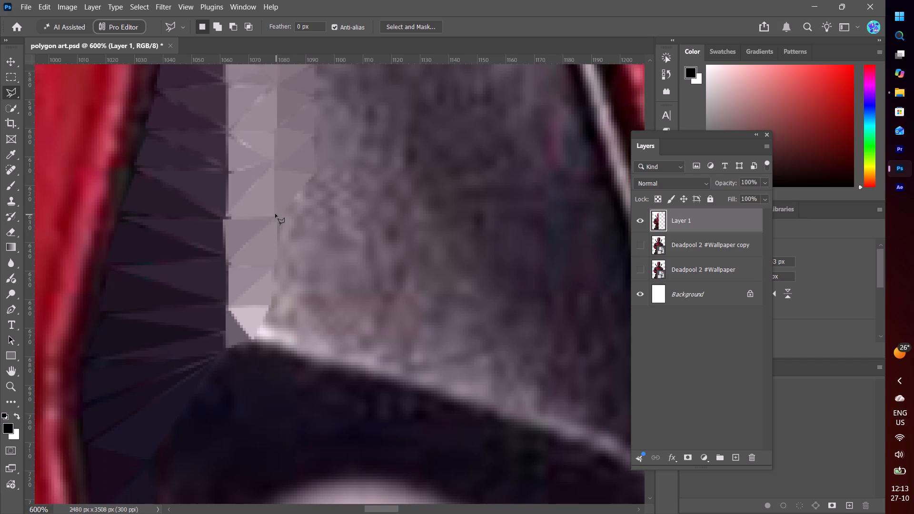
pyautogui.click(278, 217)
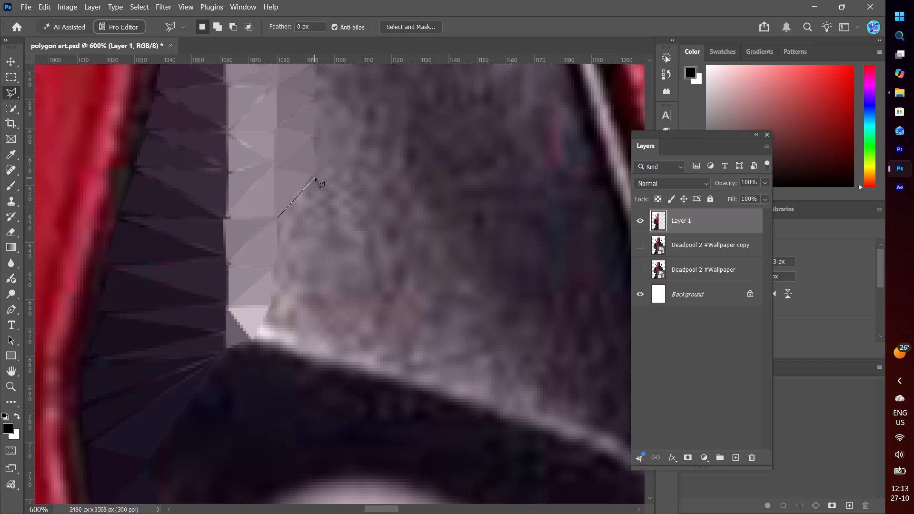
pyautogui.click(315, 176)
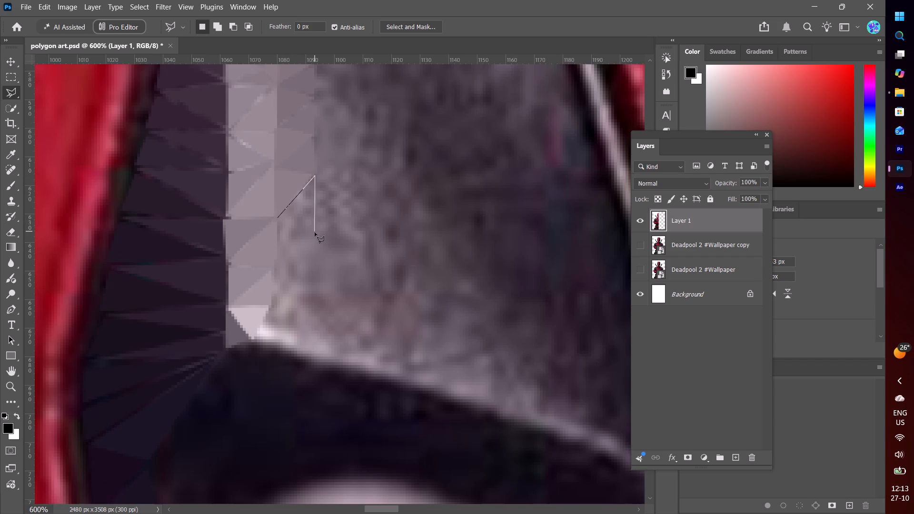
pyautogui.click(315, 232)
pyautogui.click(279, 218)
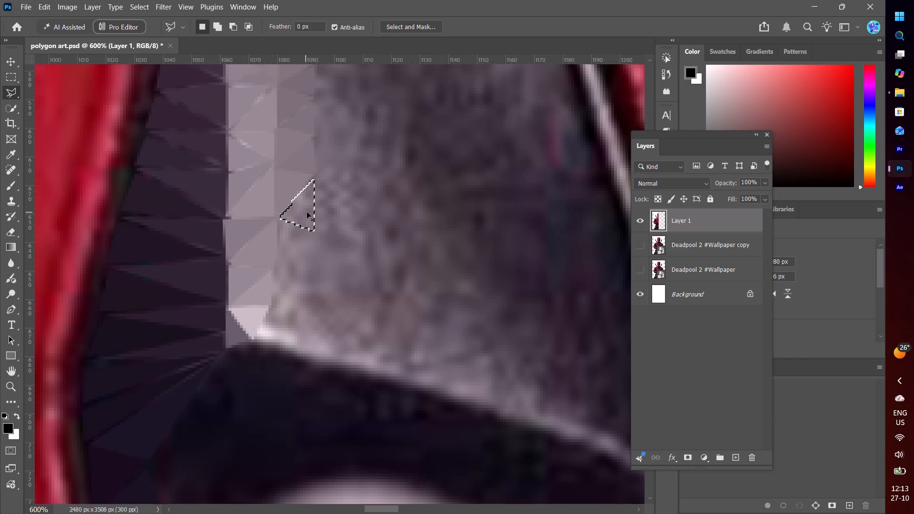
pyautogui.hotkey('ctrl', 'alt', 'f')
pyautogui.hotkey('ctrl', 'd')
# Lasso a small right-pointing triangle about 8 by 8 px under that facet's tip, against the strip, apply Average blur, and deselect.
pyautogui.click(277, 221)
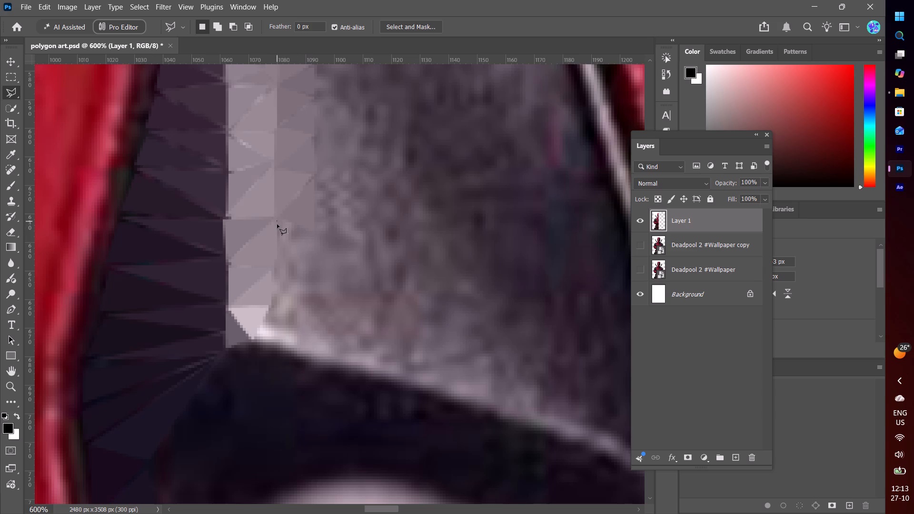
pyautogui.click(280, 244)
pyautogui.click(299, 226)
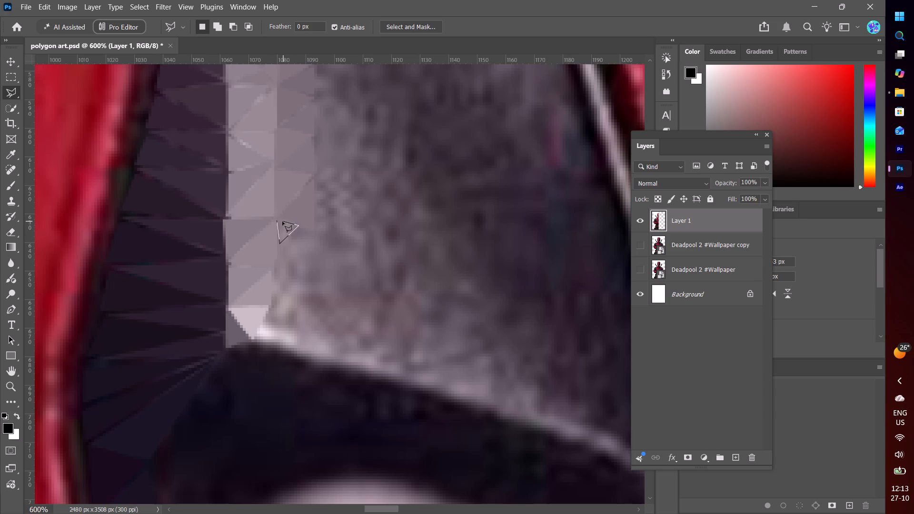
pyautogui.click(278, 221)
pyautogui.hotkey('ctrl', 'alt', 'f')
pyautogui.hotkey('ctrl', 'd')
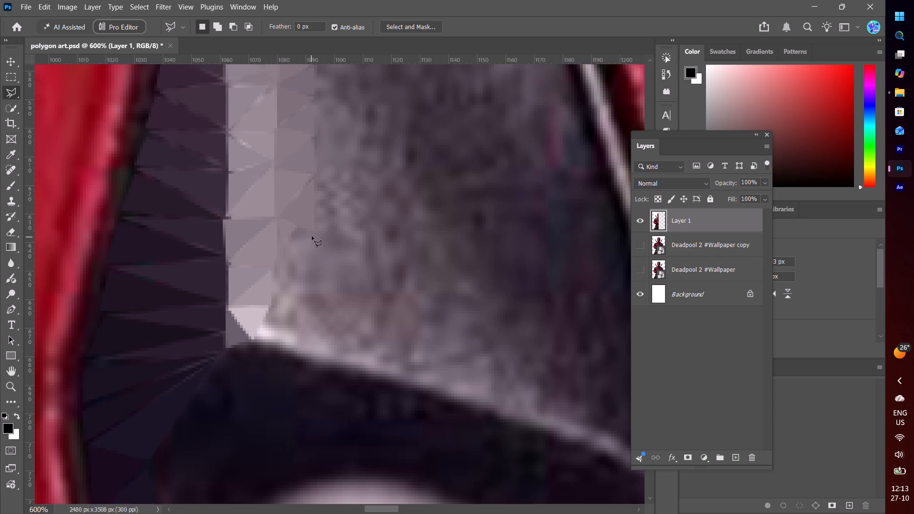
# Lasso a left-pointing triangle about 13 by 9 px below the small facet, tip at the strip's right edge, apply Average blur, and deselect.
pyautogui.click(313, 231)
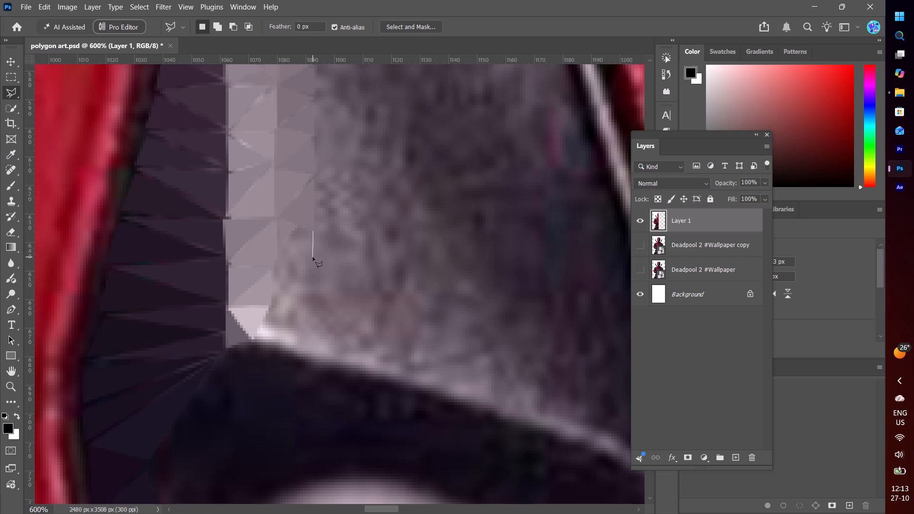
pyautogui.click(313, 257)
pyautogui.click(277, 247)
pyautogui.click(312, 232)
pyautogui.hotkey('ctrl', 'alt', 'f')
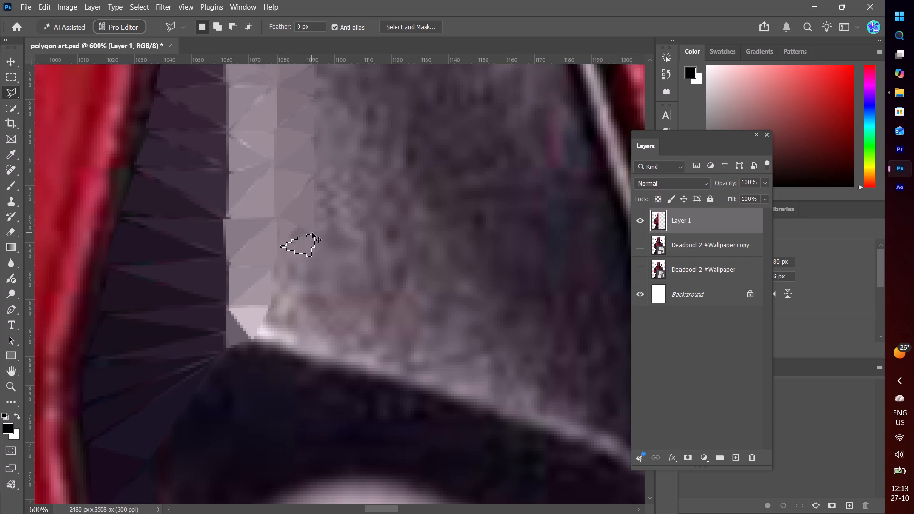
pyautogui.hotkey('ctrl', 'd')
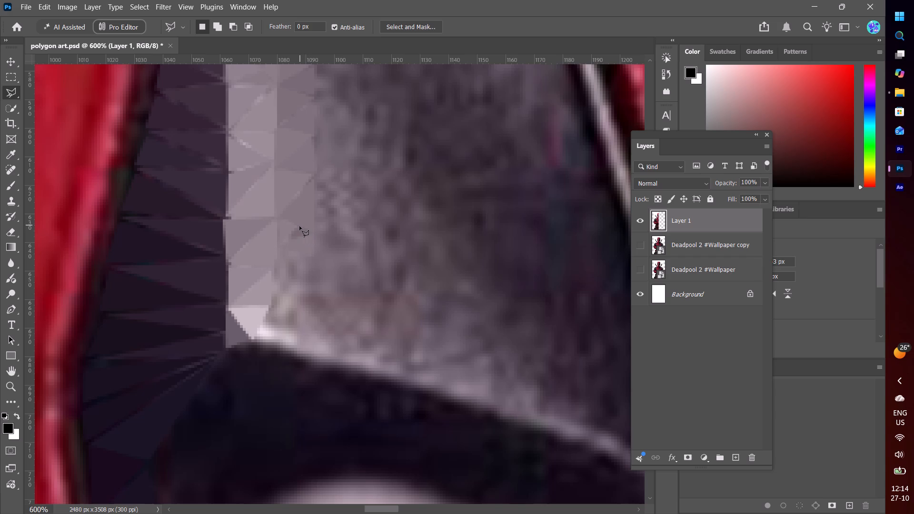
# Lasso the tiny sliver, about 7 by 4 px, left between the last facets, flatten it with Average blur, and deselect.
pyautogui.click(299, 227)
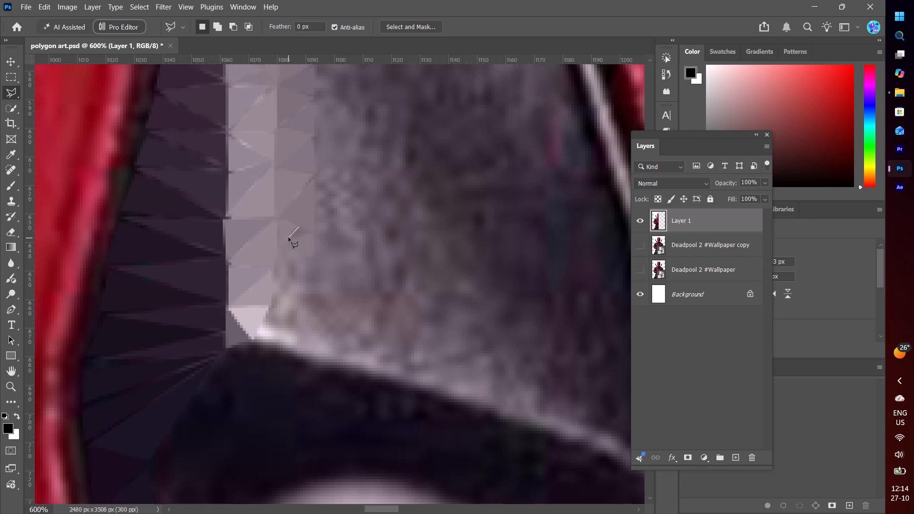
pyautogui.click(289, 238)
pyautogui.click(310, 233)
pyautogui.click(298, 228)
pyautogui.hotkey('ctrl', 'alt', 'f')
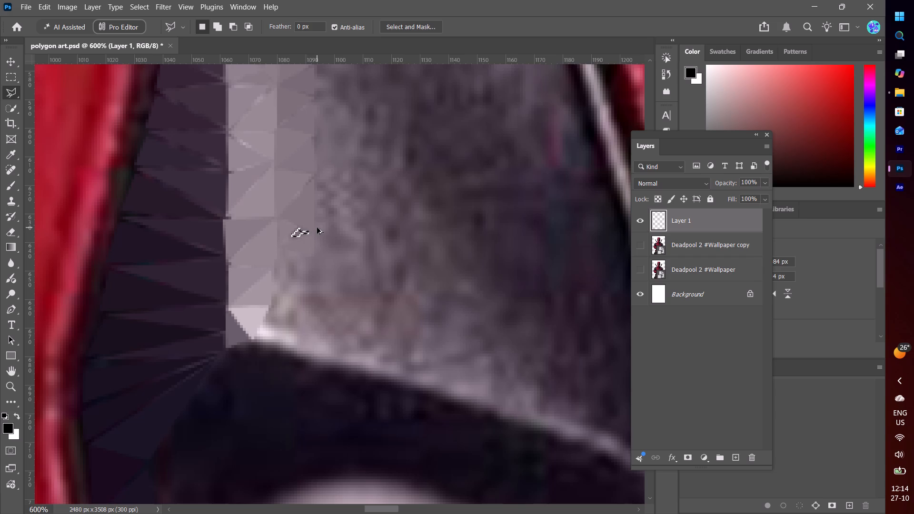
pyautogui.hotkey('ctrl', 'd')
pyautogui.hotkey('ctrl', 'd')
# Lasso a right-angled triangle about 13 by 12 px beside the light strip's lower part, apply Average blur, and deselect.
pyautogui.scroll(-7, 329, 247)
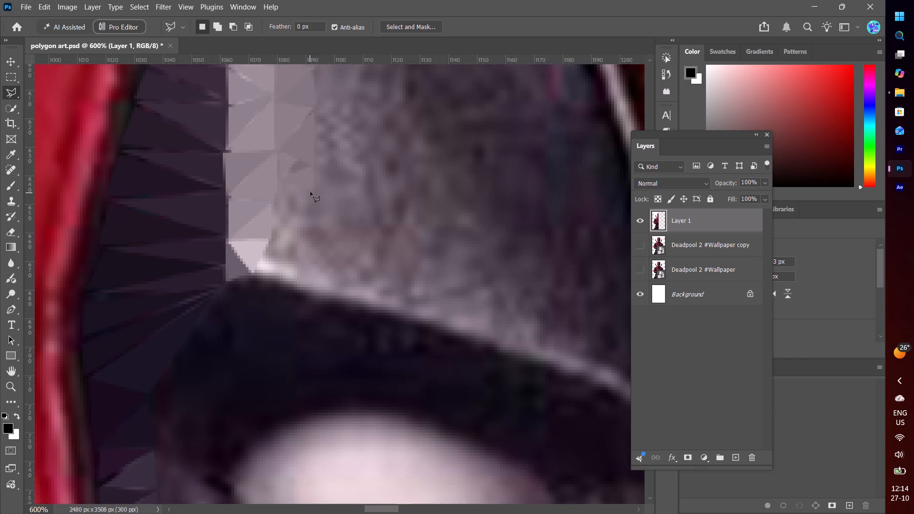
pyautogui.click(313, 190)
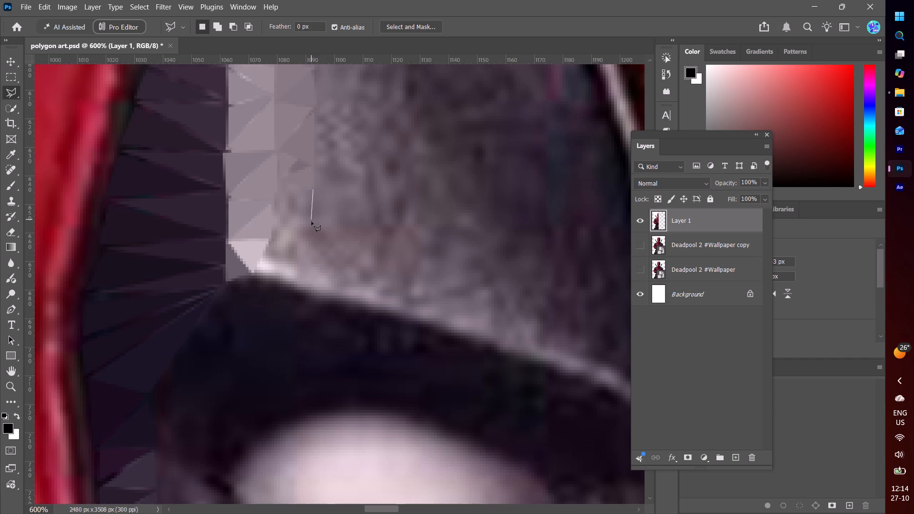
pyautogui.click(313, 223)
pyautogui.click(275, 191)
pyautogui.click(311, 191)
pyautogui.hotkey('ctrl', 'alt', 'f')
pyautogui.hotkey('ctrl', 'alt', 'f')
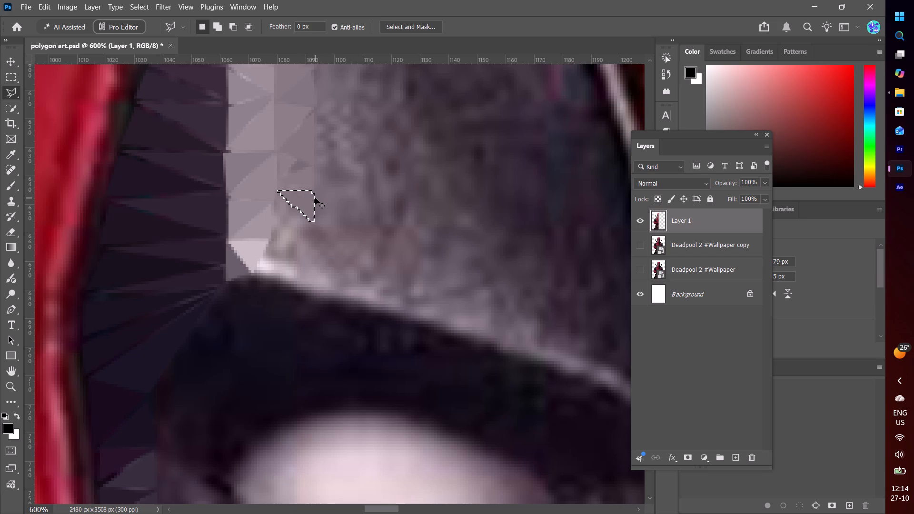
pyautogui.hotkey('ctrl', 'd')
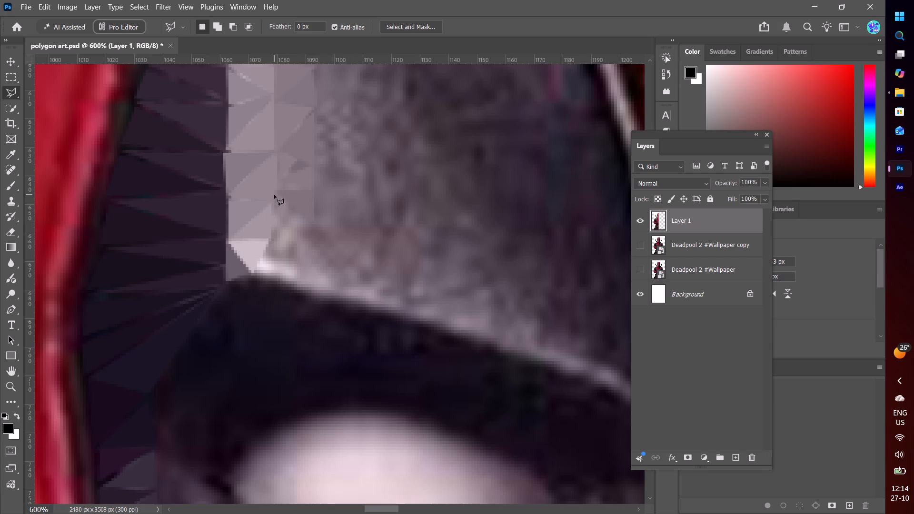
# Lasso a right-pointing triangle about 14 by 13 px directly below that facet, against the strip, apply Average blur, and deselect.
pyautogui.click(274, 195)
pyautogui.click(270, 233)
pyautogui.click(311, 221)
pyautogui.click(273, 195)
pyautogui.hotkey('ctrl', 'alt', 'f')
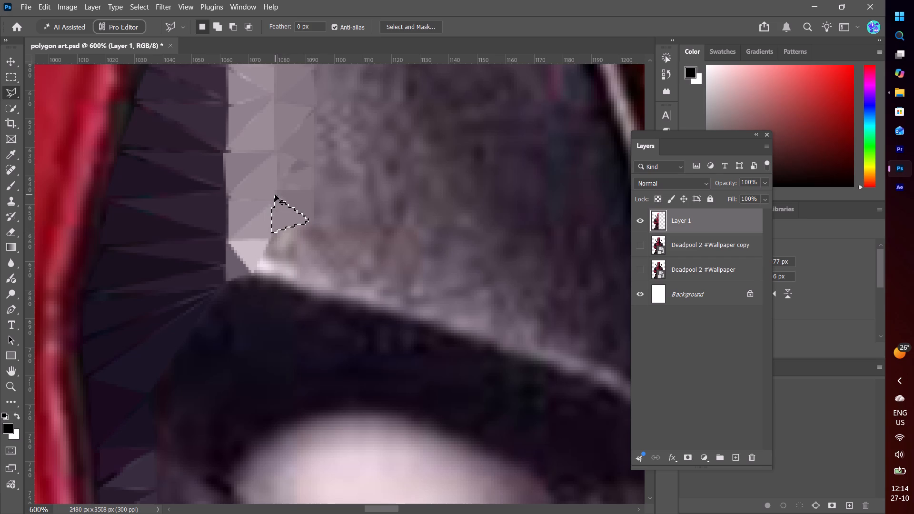
pyautogui.hotkey('ctrl', 'd')
# Lasso an upward-pointing triangle about 14 by 18 px with its base on the bright lower edge, apply Average blur, and deselect.
pyautogui.click(273, 231)
pyautogui.click(298, 284)
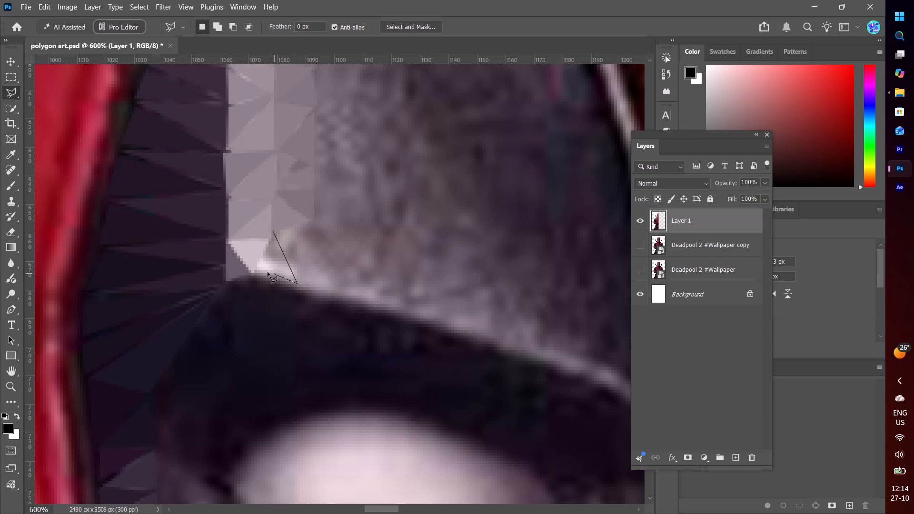
pyautogui.click(256, 272)
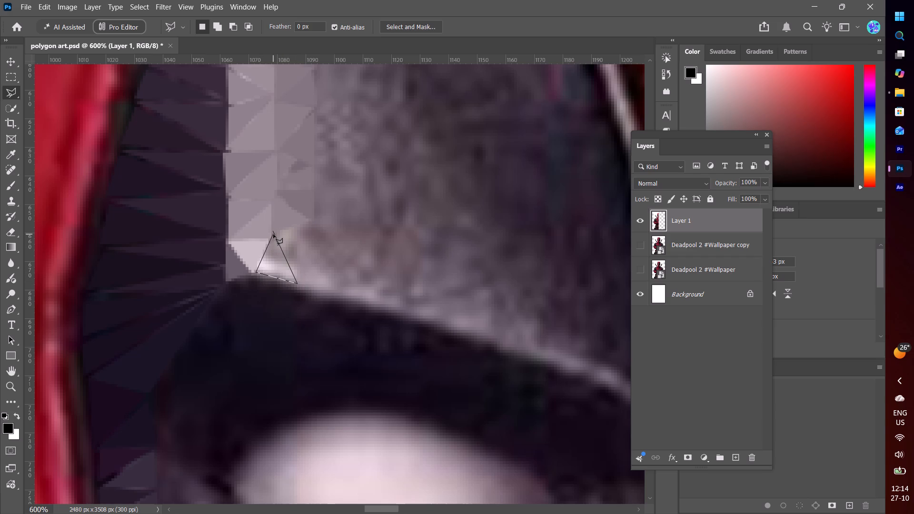
pyautogui.click(273, 232)
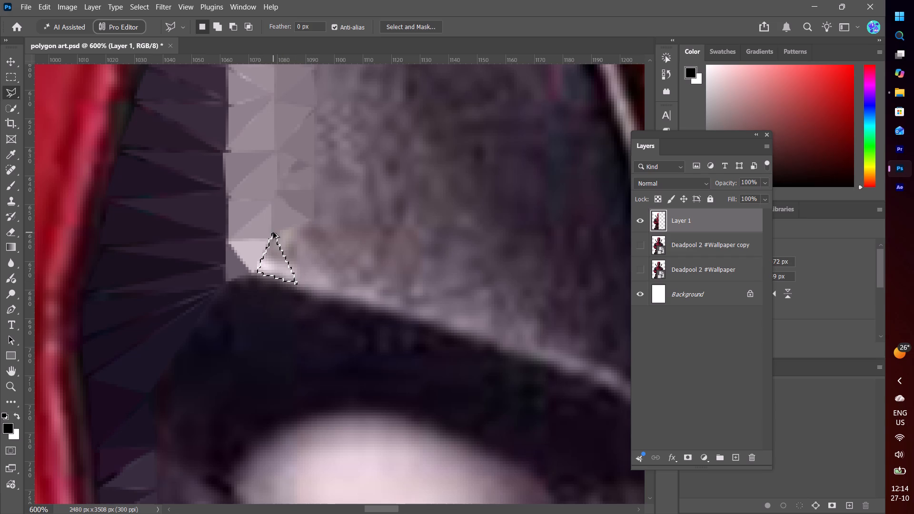
pyautogui.hotkey('ctrl', 'alt', 'f')
pyautogui.hotkey('ctrl', 'd')
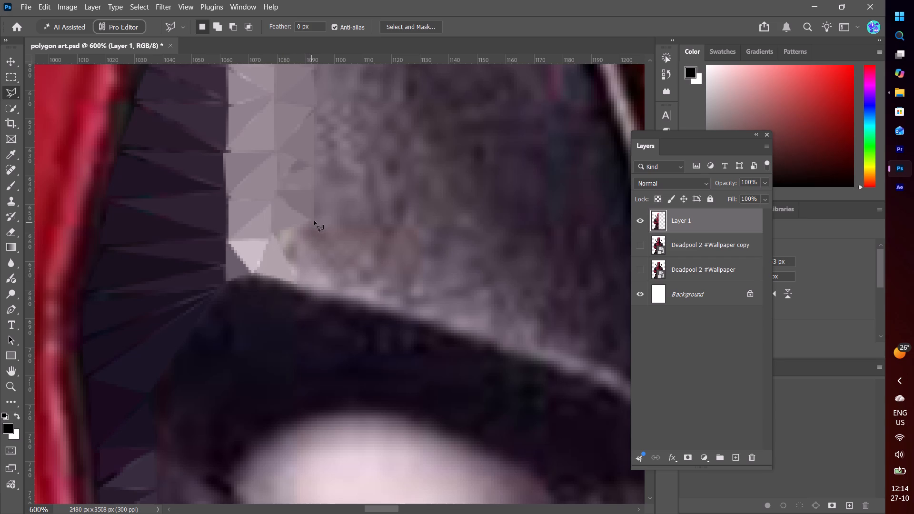
# Lasso a downward-pointing triangle about 15 by 18 px between the last two facets, apply Average blur, and deselect.
pyautogui.click(313, 220)
pyautogui.click(298, 270)
pyautogui.click(269, 235)
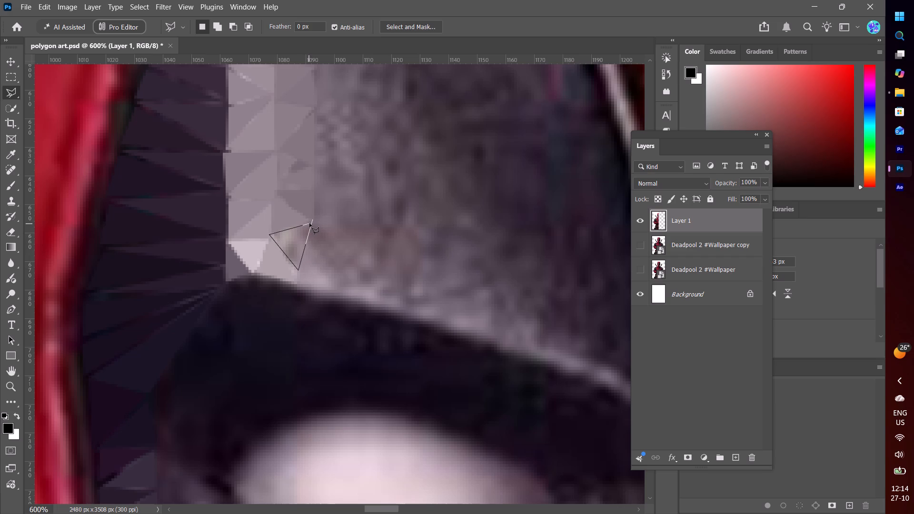
pyautogui.click(312, 222)
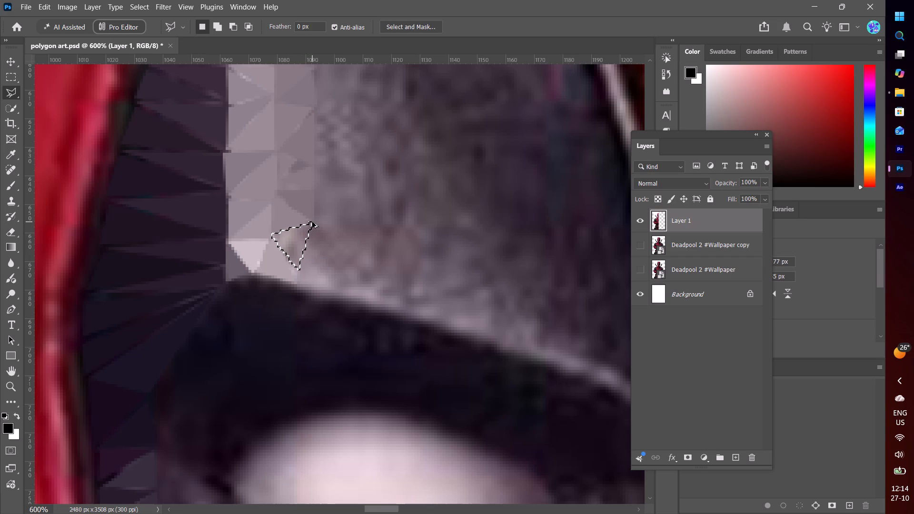
pyautogui.hotkey('ctrl', 'alt', 'f')
pyautogui.hotkey('ctrl', 'd')
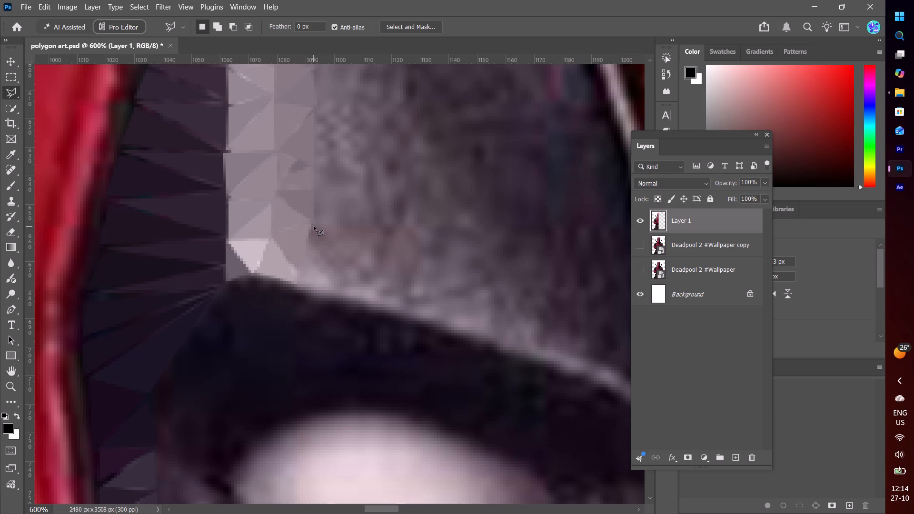
# Lasso a small upward-pointing triangle about 9 by 10 px beside the upper faceted strip, apply Average blur, and deselect.
pyautogui.scroll(4, 346, 224)
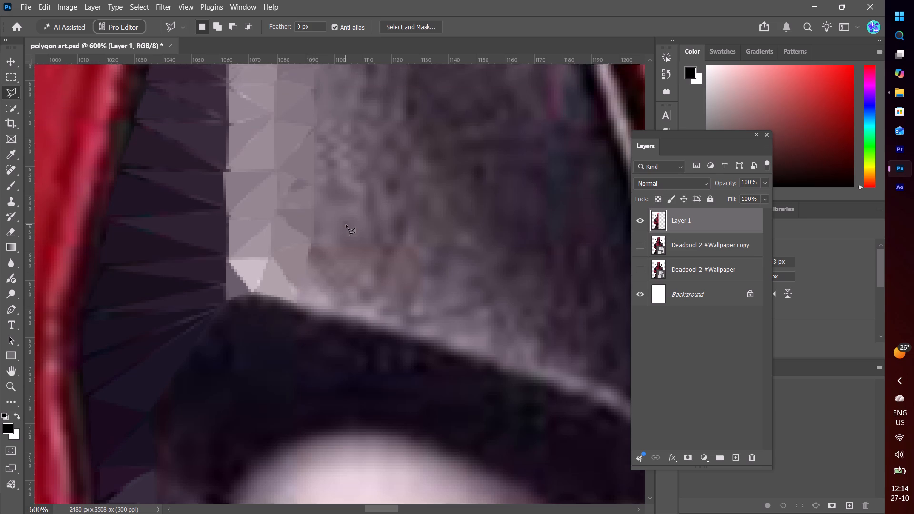
pyautogui.scroll(2, 346, 224)
pyautogui.scroll(20, 346, 224)
pyautogui.scroll(6, 346, 224)
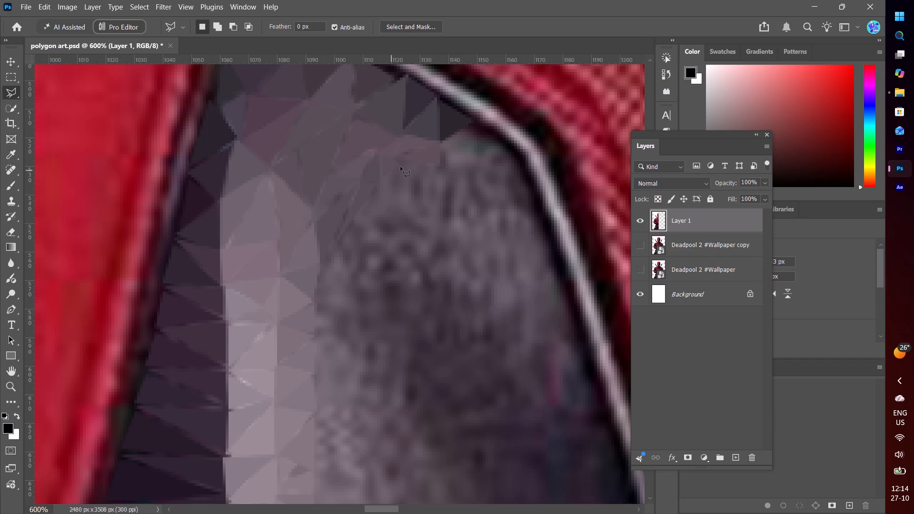
pyautogui.click(332, 250)
pyautogui.click(342, 272)
pyautogui.click(316, 279)
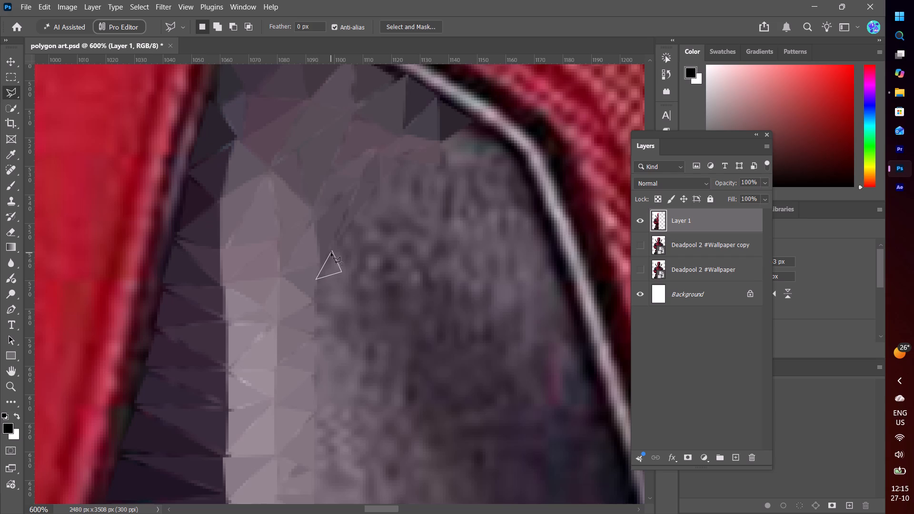
pyautogui.click(332, 251)
pyautogui.hotkey('ctrl', 'alt', 'd')
pyautogui.hotkey('ctrl', 'alt', 'f')
pyautogui.hotkey('ctrl', 'd')
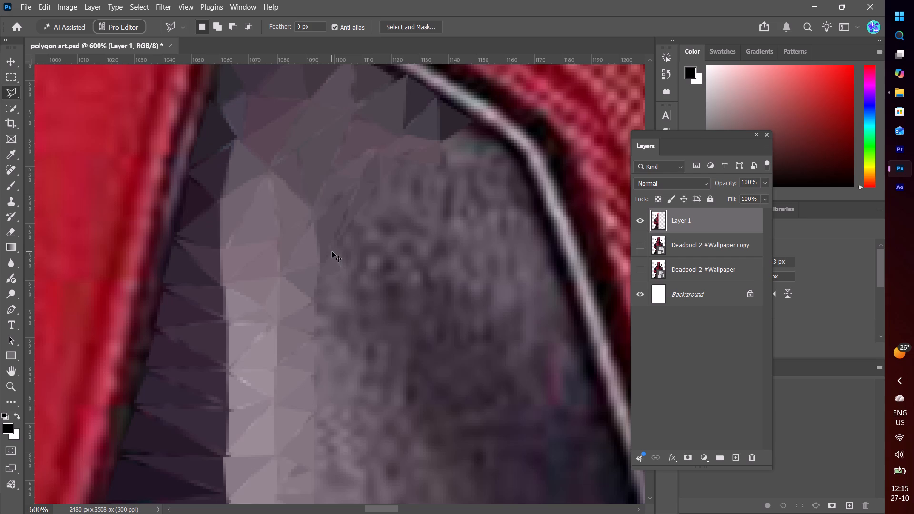
# Review the faceted part of the eye patch against the whole mask at several magnifications.
pyautogui.hotkey('ctrl', '-')
pyautogui.hotkey('ctrl', '-')
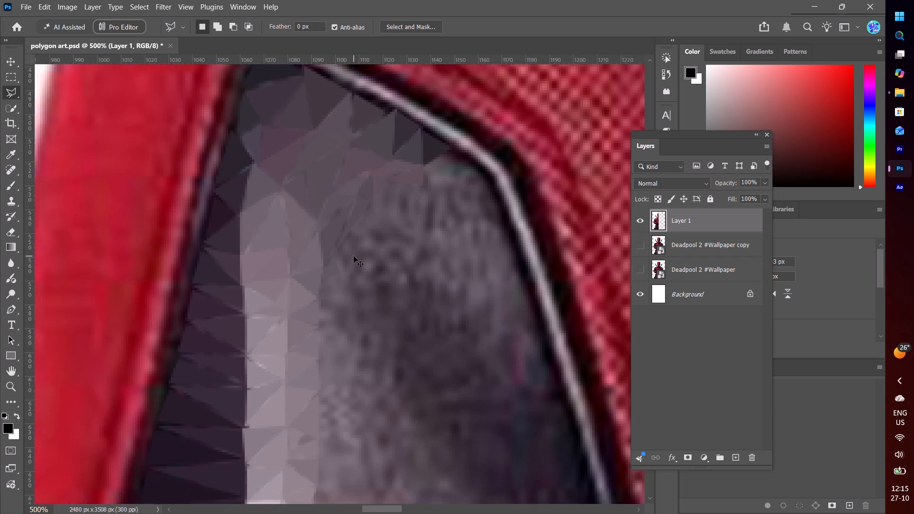
pyautogui.hotkey('ctrl', '-')
pyautogui.hotkey('ctrl', '-')
pyautogui.hotkey('ctrl', '-')
pyautogui.hotkey('ctrl', '-')
pyautogui.hotkey('ctrl', '-')
pyautogui.hotkey('ctrl', '-')
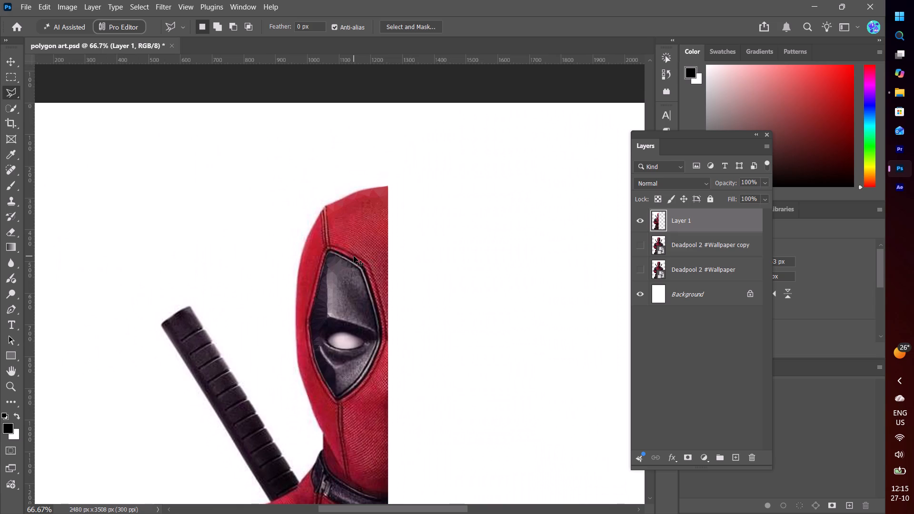
pyautogui.hotkey('ctrl', '=')
pyautogui.hotkey('ctrl', '=')
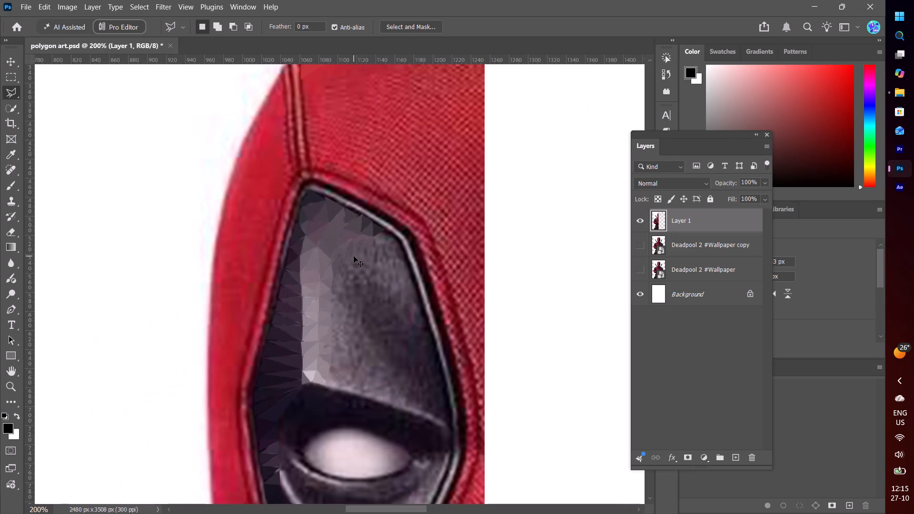
pyautogui.hotkey('ctrl', '=')
pyautogui.hotkey('ctrl', '=')
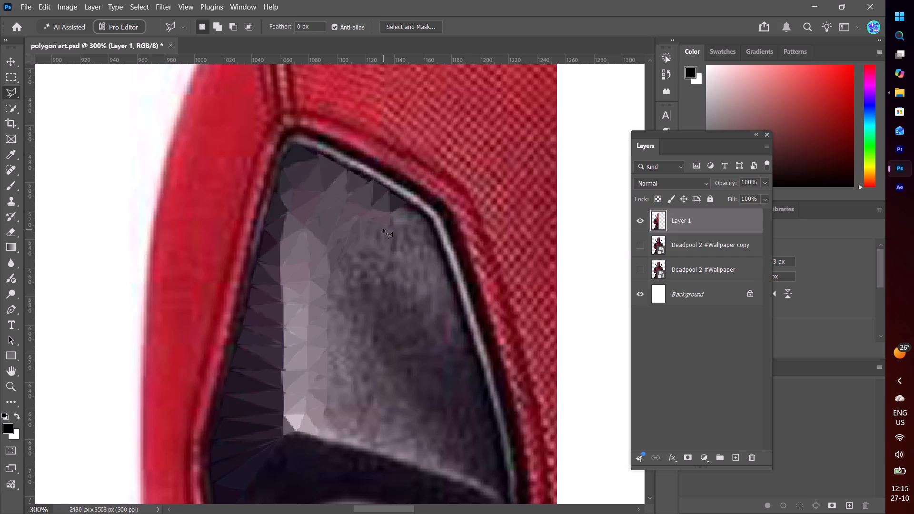
# Select the Deadpool 2 #Wallpaper layer and show it in place of Layer 1.
pyautogui.click(704, 247)
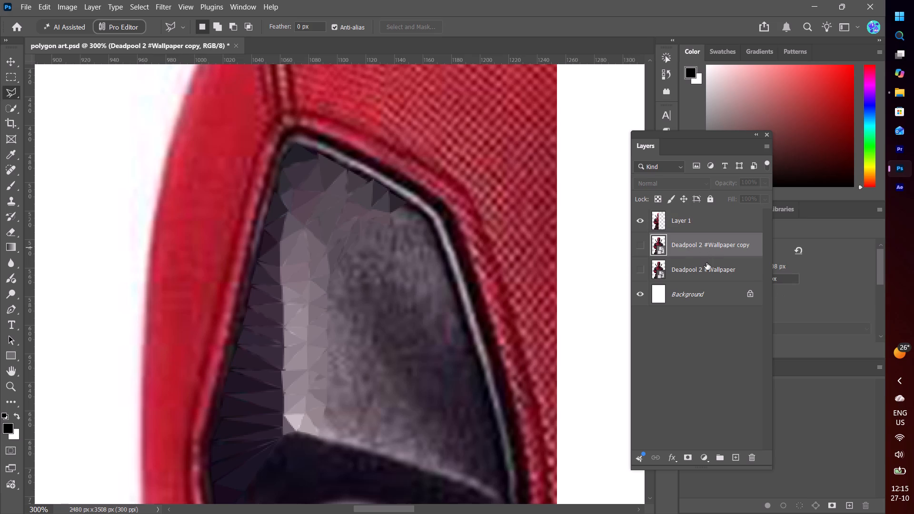
pyautogui.click(708, 266)
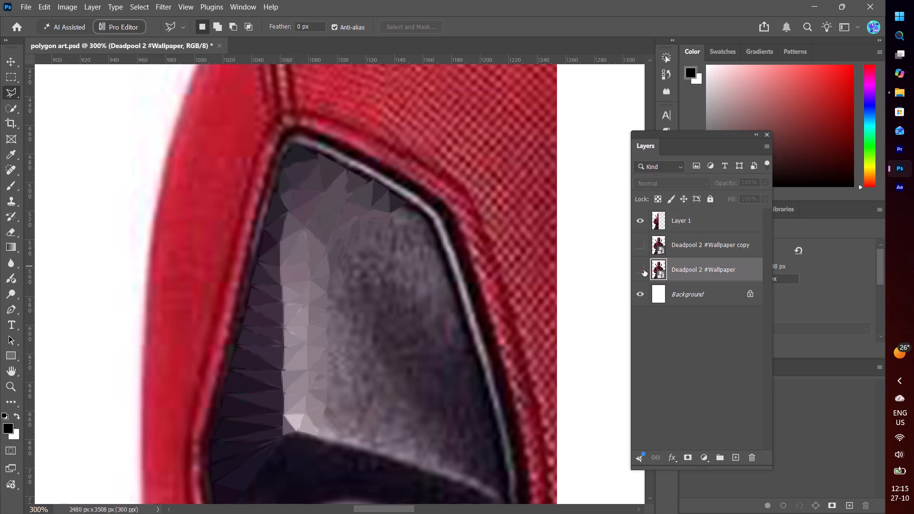
pyautogui.click(638, 219)
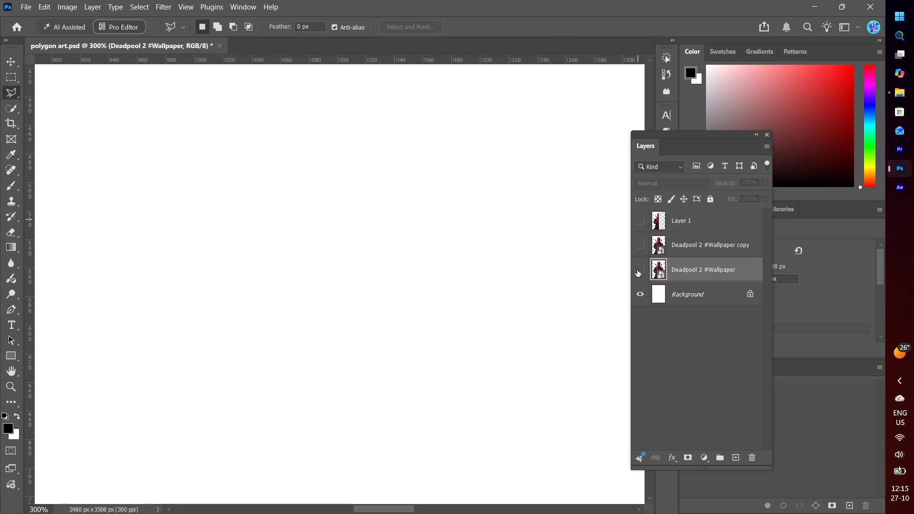
pyautogui.click(637, 270)
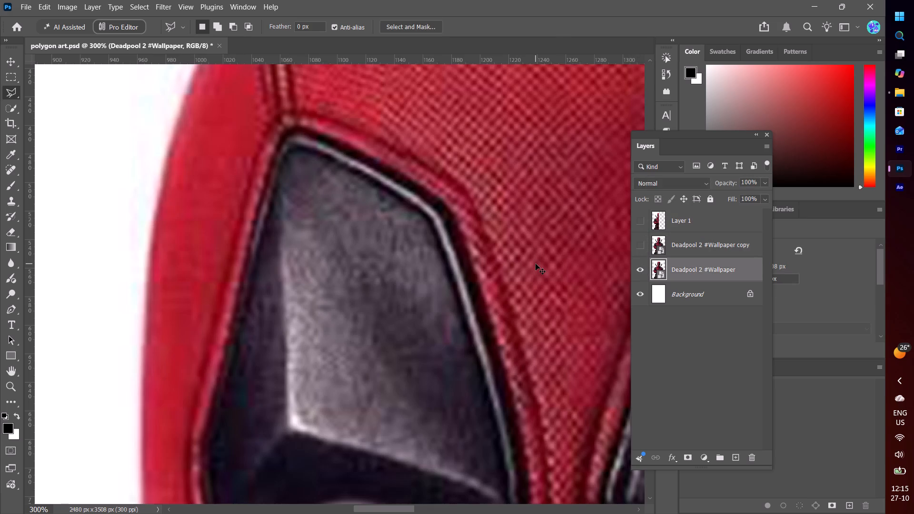
# Open the Filter Gallery on the Deadpool 2 #Wallpaper layer and examine the Angled Strokes preview over the mask and collar.
pyautogui.hotkey('ctrl', '-')
pyautogui.hotkey('ctrl', '-')
pyautogui.hotkey('ctrl', '-')
pyautogui.hotkey('ctrl', '-')
pyautogui.hotkey('ctrl', '-')
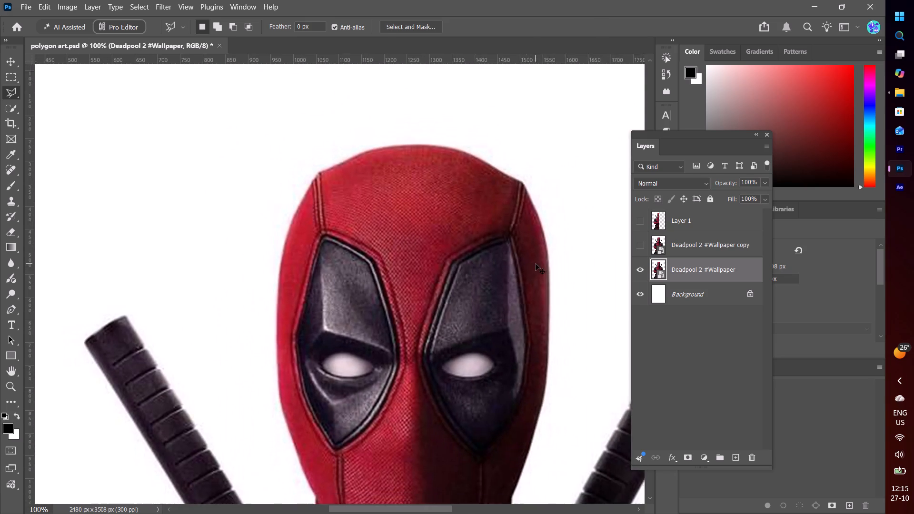
pyautogui.scroll(-8, 536, 264)
pyautogui.click(172, 3)
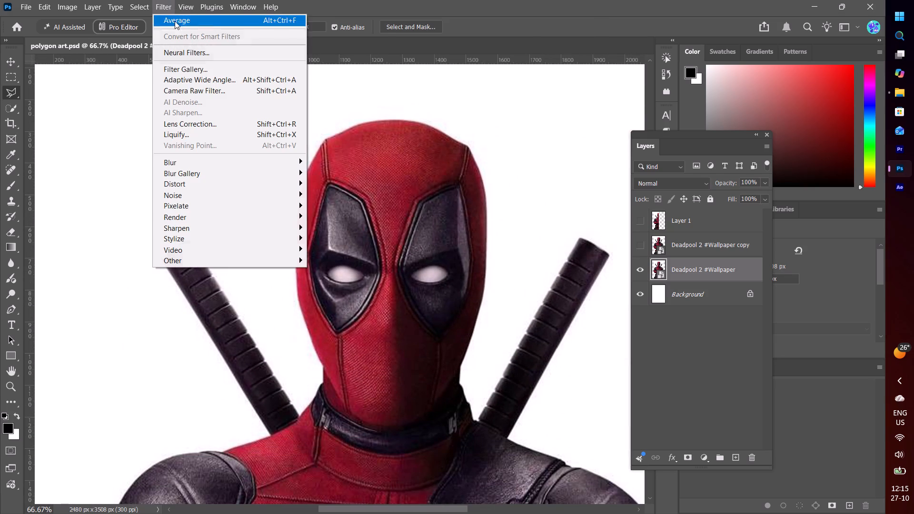
pyautogui.click(191, 63)
pyautogui.click(190, 68)
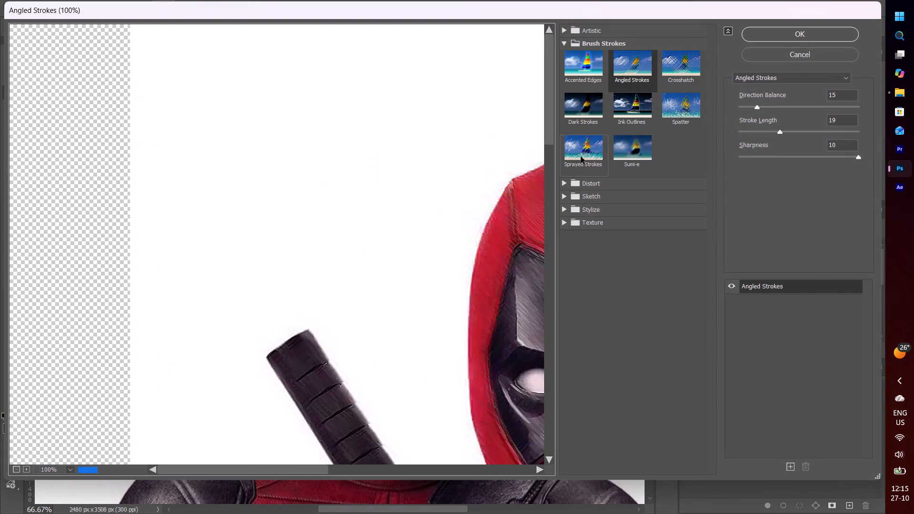
pyautogui.moveTo(484, 239); pyautogui.dragTo(204, 109)
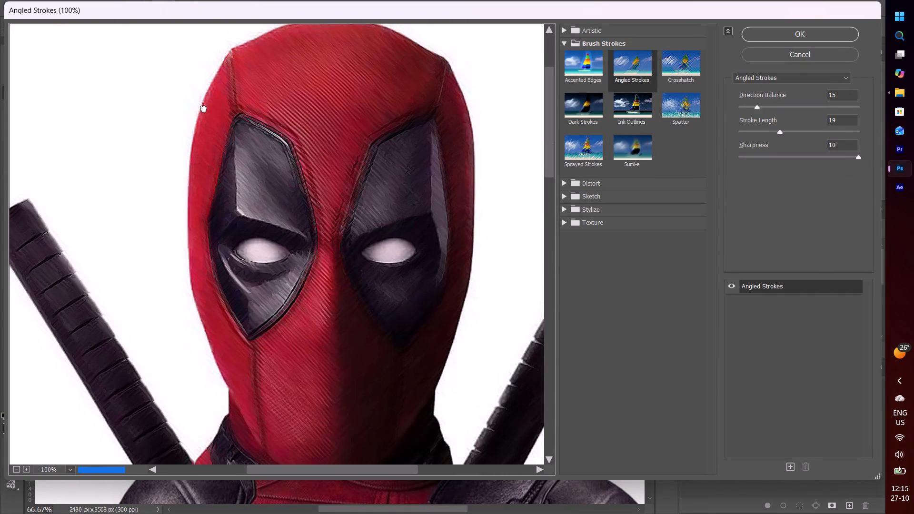
pyautogui.moveTo(204, 109); pyautogui.dragTo(211, 108)
pyautogui.scroll(-5, 302, 180)
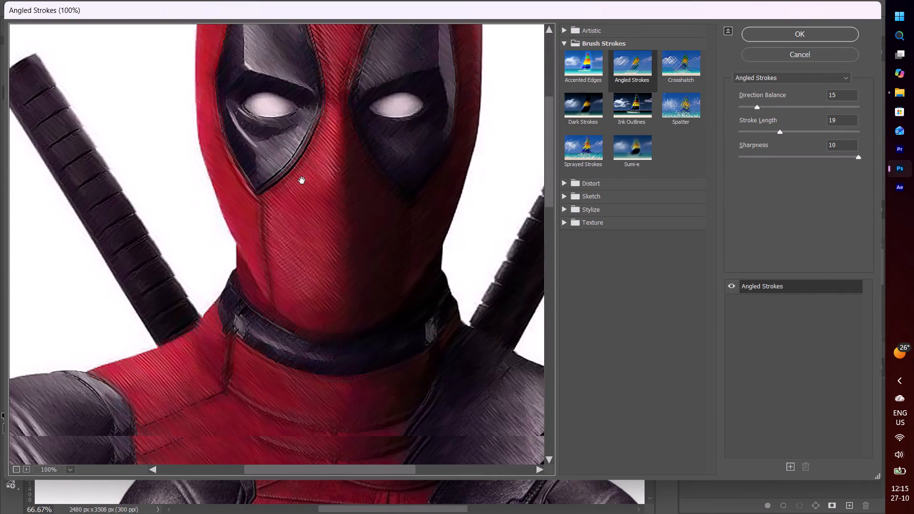
pyautogui.scroll(3, 302, 180)
# Look through the Distort, Sketch, Stylize and Texture filter groups, and leave the Filter Gallery without applying an effect.
pyautogui.click(569, 182)
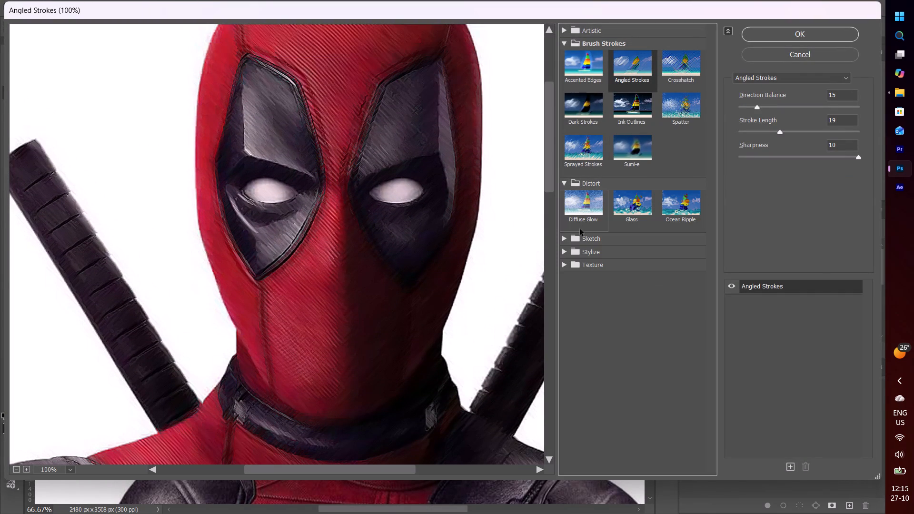
pyautogui.click(565, 235)
pyautogui.scroll(-3, 586, 231)
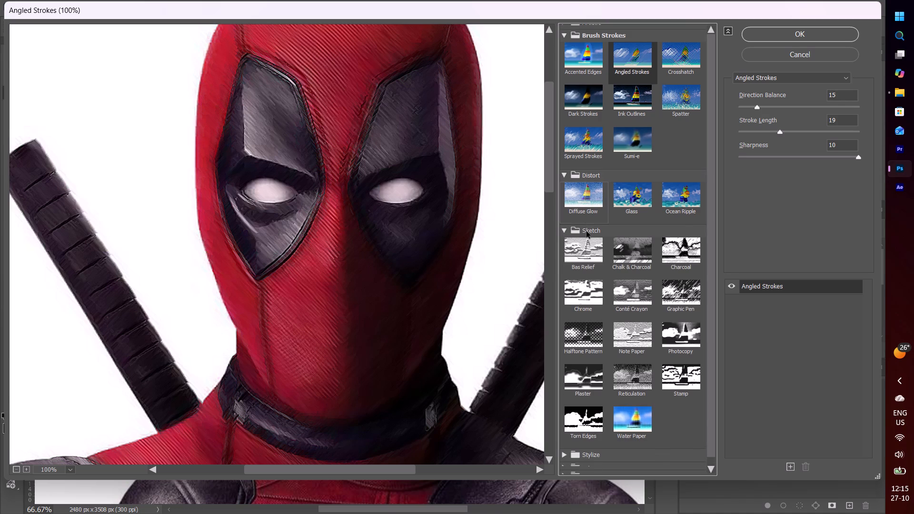
pyautogui.scroll(-4, 586, 231)
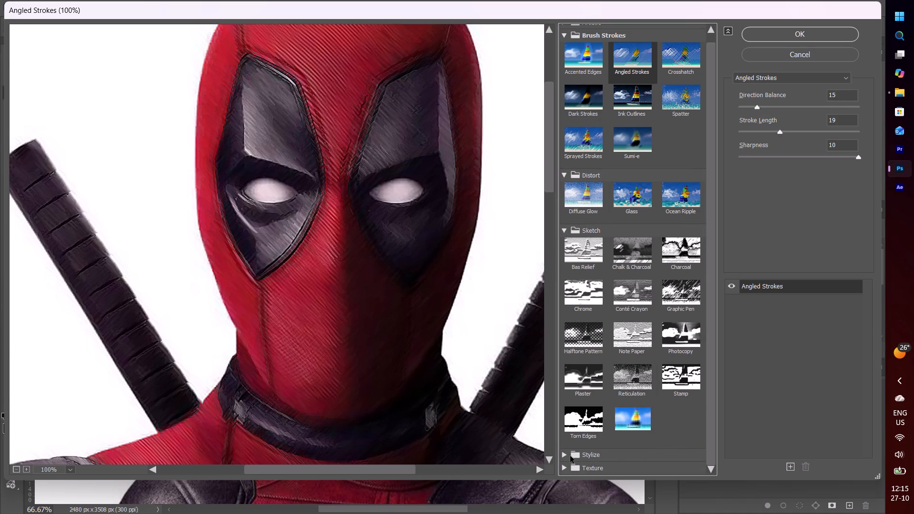
pyautogui.click(567, 456)
pyautogui.scroll(-11, 646, 399)
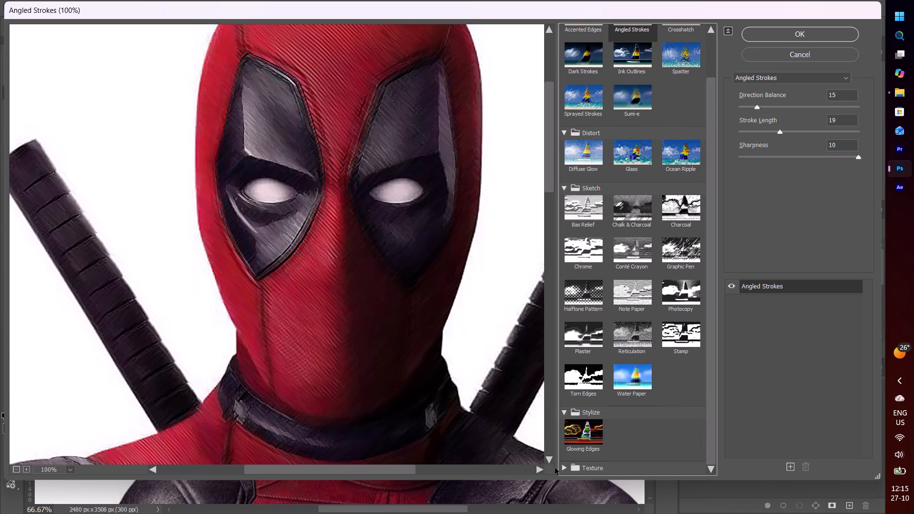
pyautogui.click(565, 469)
pyautogui.click(565, 468)
pyautogui.scroll(-5, 707, 380)
pyautogui.click(567, 464)
pyautogui.scroll(-5, 651, 406)
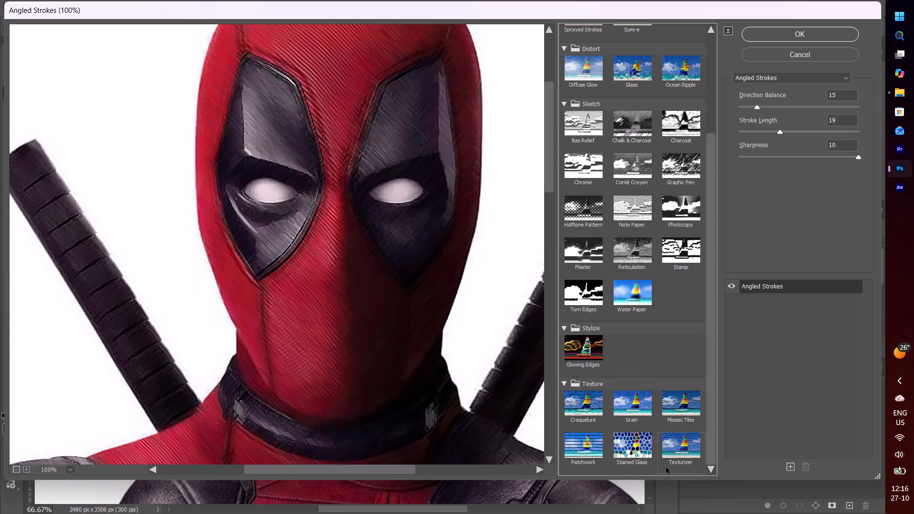
pyautogui.click(821, 59)
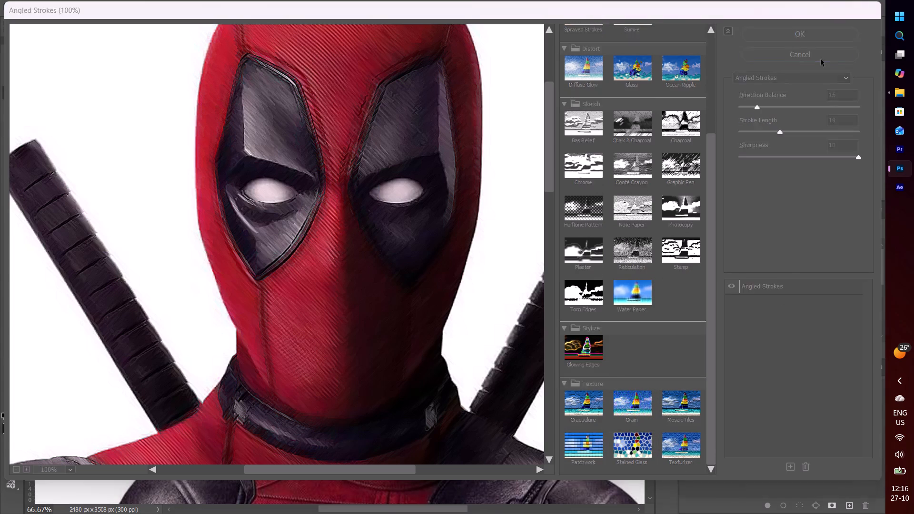
# Hide both Deadpool 2 #Wallpaper layers and show Layer 1 over the white Background.
pyautogui.click(642, 246)
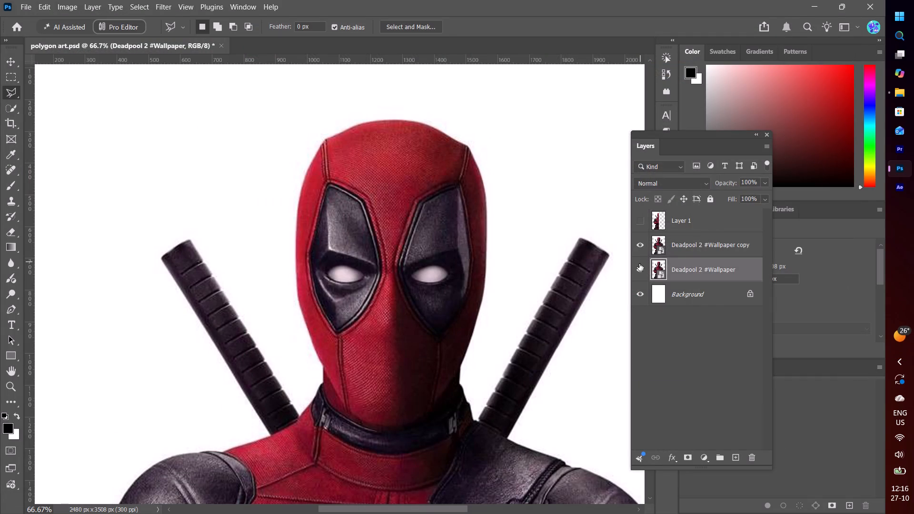
pyautogui.click(639, 265)
pyautogui.click(639, 245)
pyautogui.click(644, 208)
pyautogui.click(638, 218)
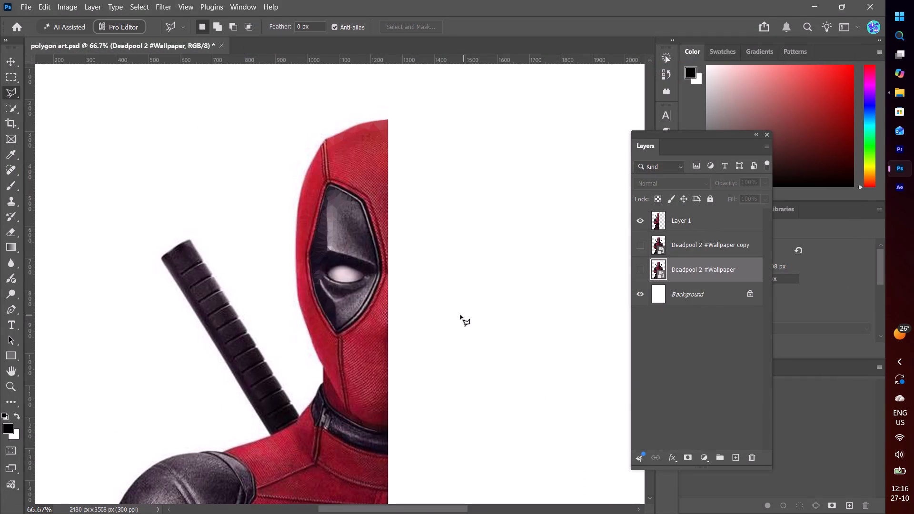
# Lasso a slanted triangle about 18 by 25 px at the unfaceted edge of the eye patch, below the upper facets.
pyautogui.hotkey('ctrl', '=')
pyautogui.hotkey('ctrl', '=')
pyautogui.hotkey('ctrl', '=')
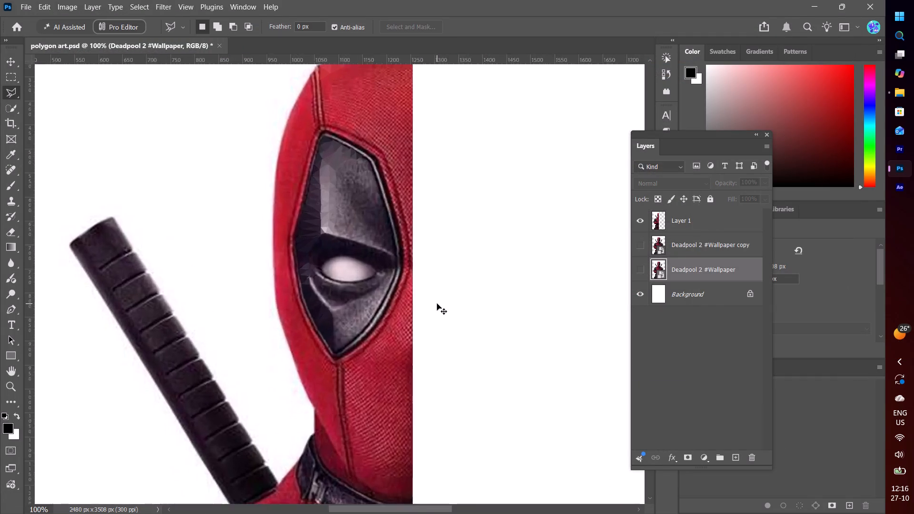
pyautogui.hotkey('ctrl', '=')
pyautogui.scroll(6, 437, 304)
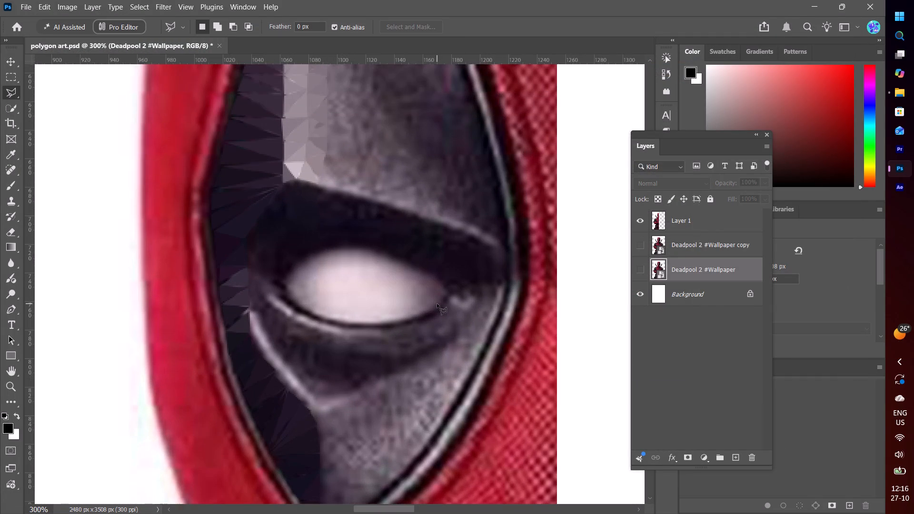
pyautogui.scroll(17, 437, 304)
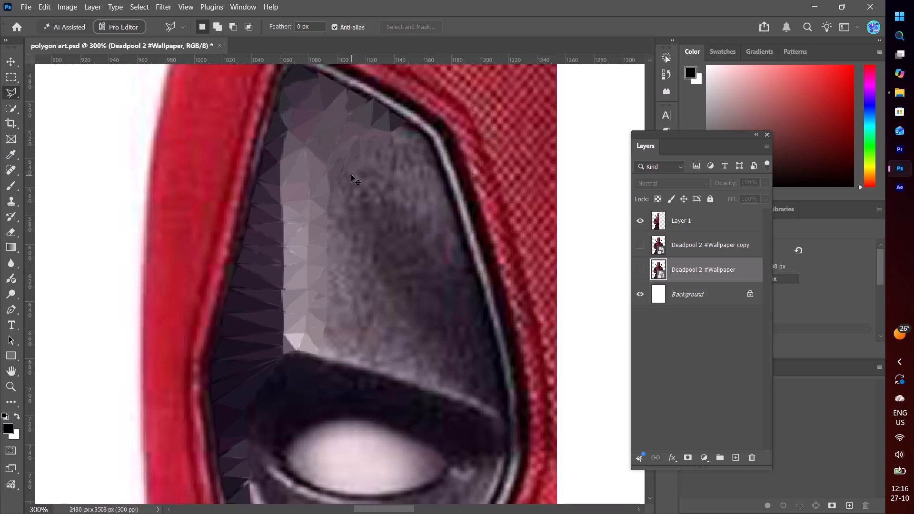
pyautogui.hotkey('ctrl', '=')
pyautogui.hotkey('ctrl', '=')
pyautogui.hotkey('ctrl', '=')
pyautogui.scroll(6, 351, 175)
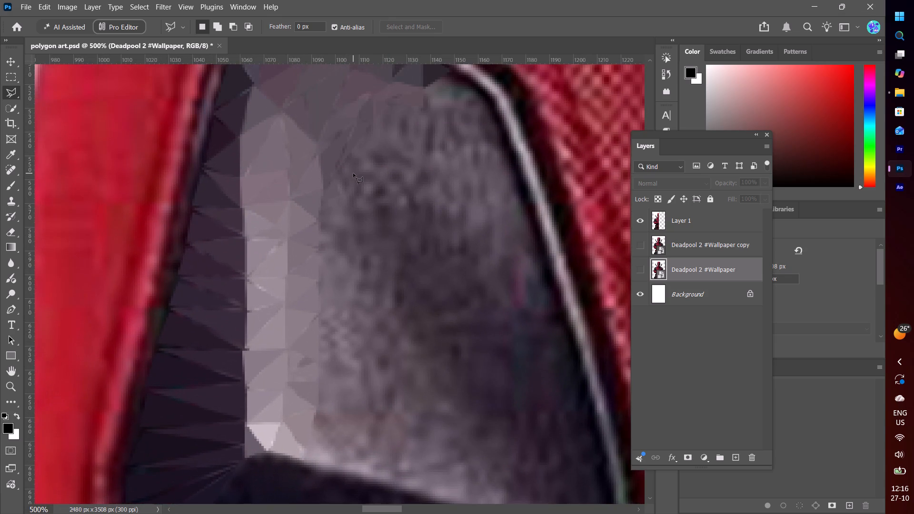
pyautogui.click(373, 122)
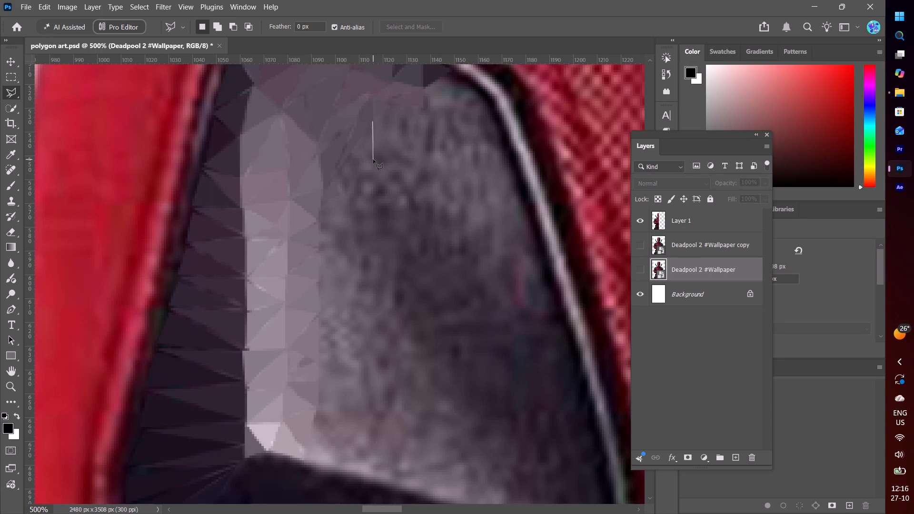
pyautogui.click(376, 155)
pyautogui.click(334, 183)
pyautogui.click(373, 123)
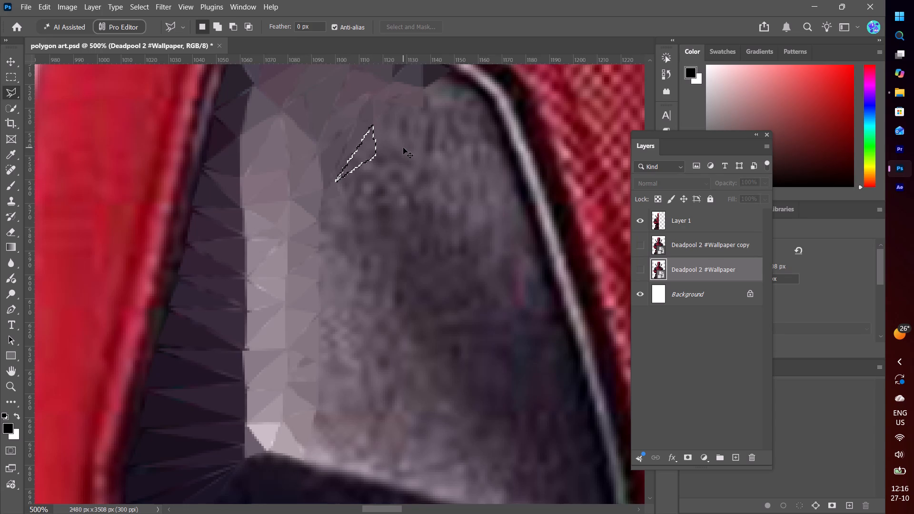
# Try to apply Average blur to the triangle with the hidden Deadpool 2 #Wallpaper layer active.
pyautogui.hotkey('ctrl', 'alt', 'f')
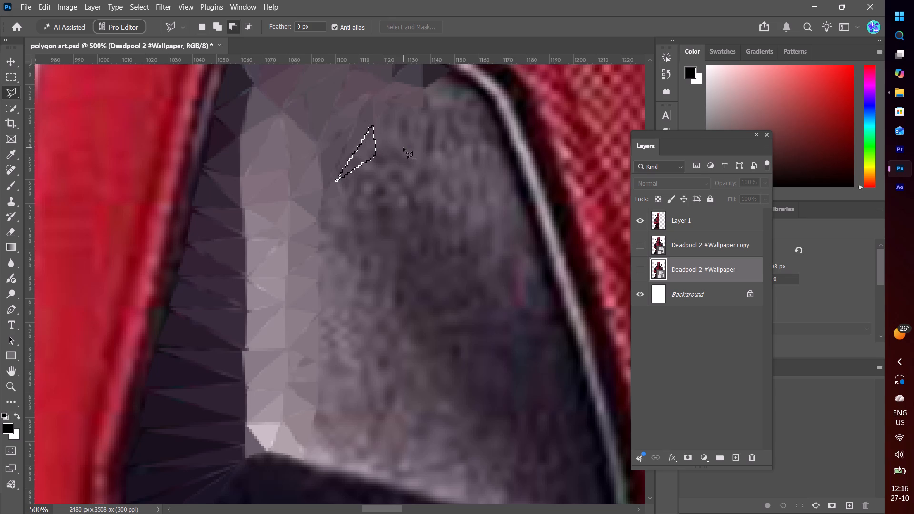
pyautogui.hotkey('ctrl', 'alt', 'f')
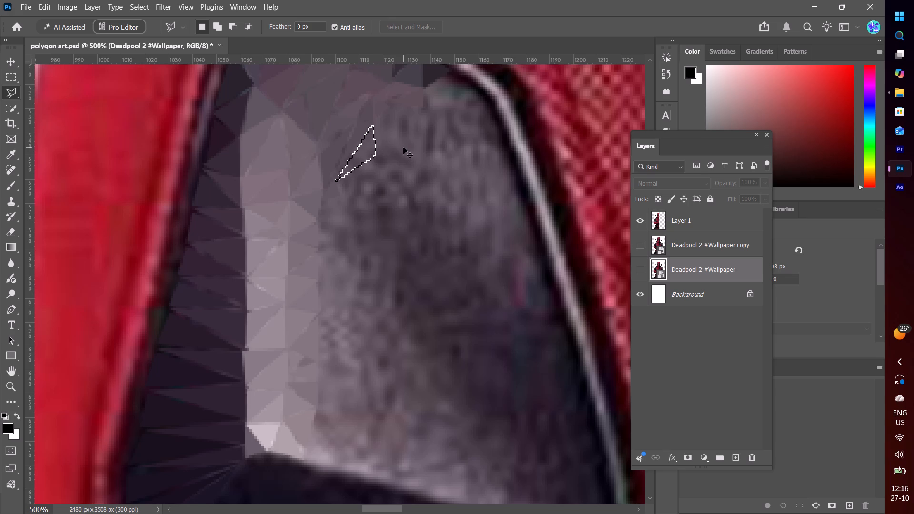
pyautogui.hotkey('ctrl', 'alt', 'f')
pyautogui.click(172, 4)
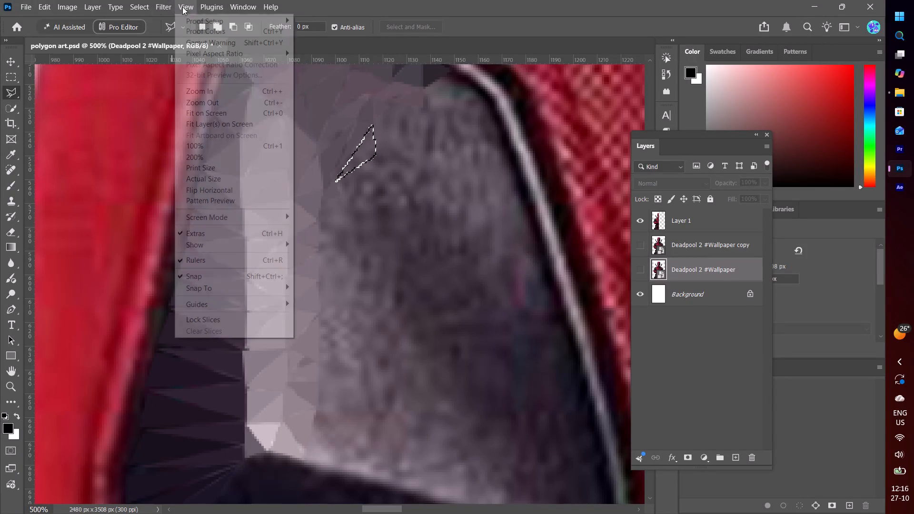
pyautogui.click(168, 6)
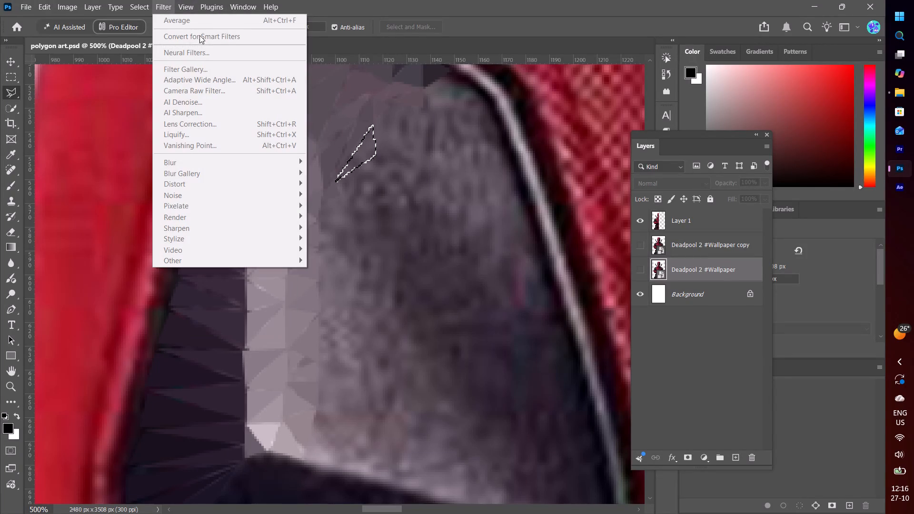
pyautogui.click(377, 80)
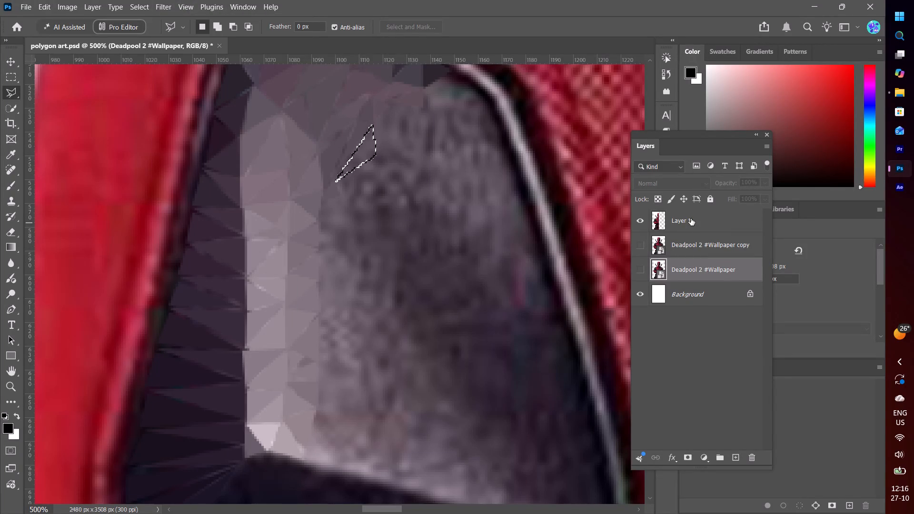
# Make Layer 1 active, apply Average blur to the selected triangle, and deselect.
pyautogui.click(691, 218)
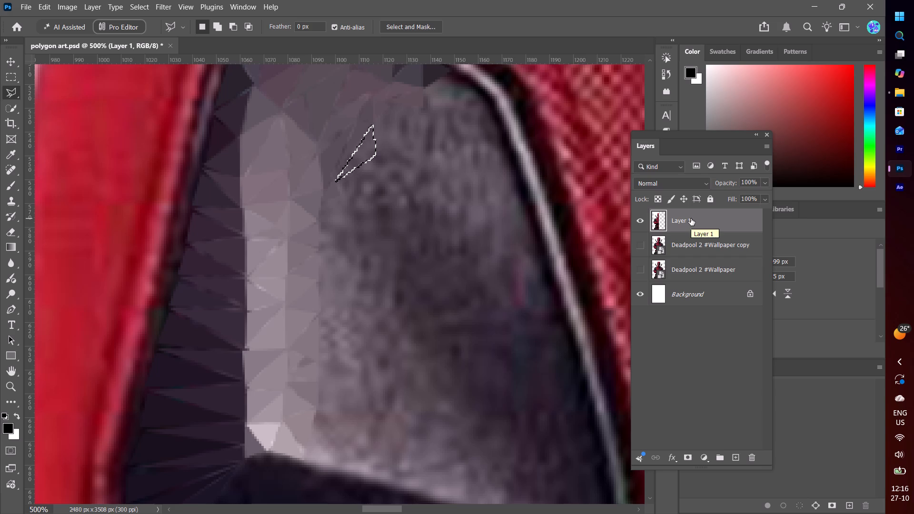
pyautogui.hotkey('ctrl', 'alt', 'f')
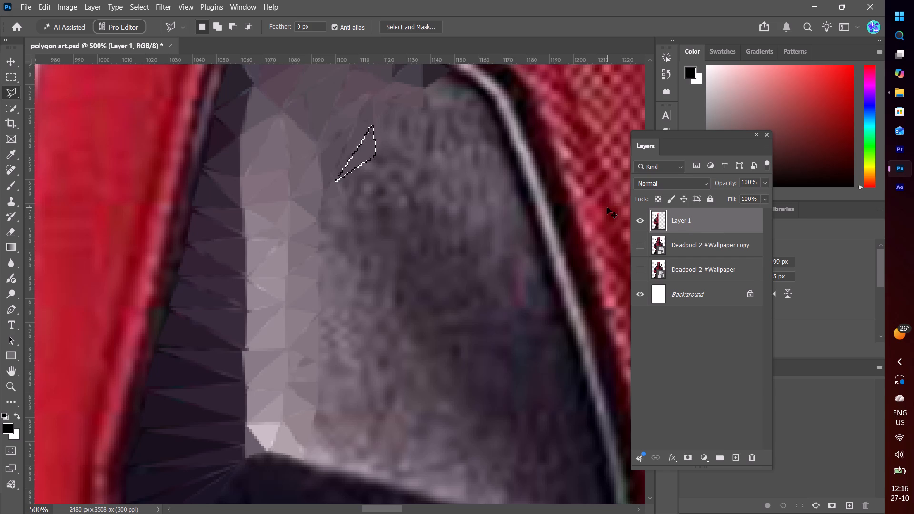
pyautogui.hotkey('ctrl', 'd')
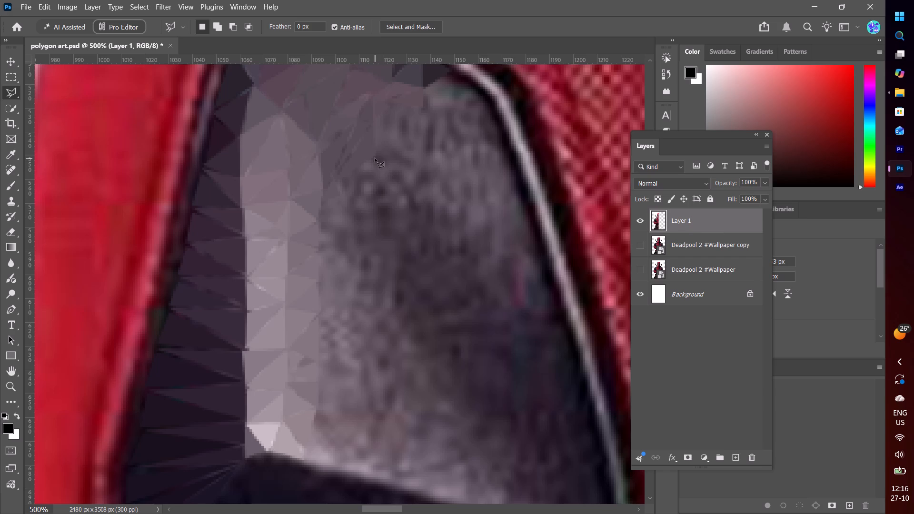
# Lasso a triangle about 14 by 17 px directly below the last facet, apply Average blur, and deselect.
pyautogui.click(375, 155)
pyautogui.click(377, 182)
pyautogui.click(344, 195)
pyautogui.click(373, 156)
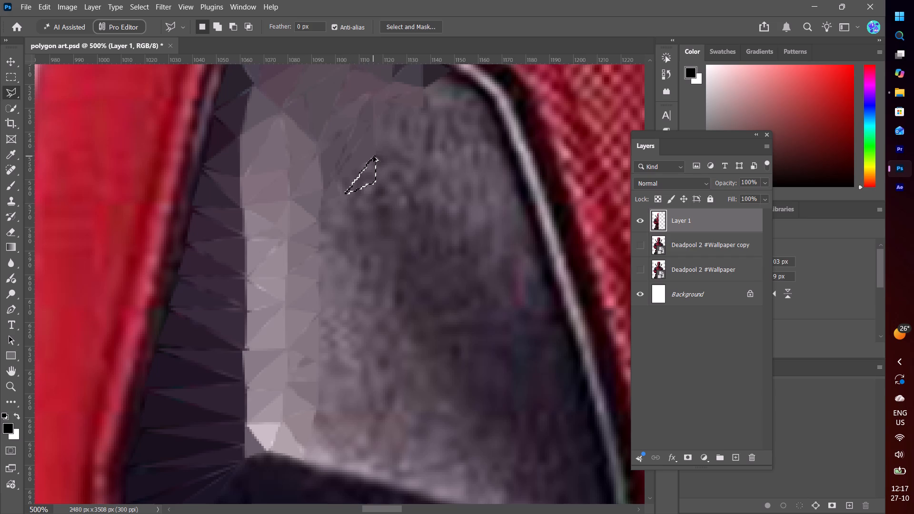
pyautogui.hotkey('ctrl', 'alt', 'f')
pyautogui.hotkey('ctrl', 'd')
# Lasso a triangle about 10 by 11 px beside the pale facet column, below the last facets, apply Average blur, and deselect.
pyautogui.scroll(1, 356, 195)
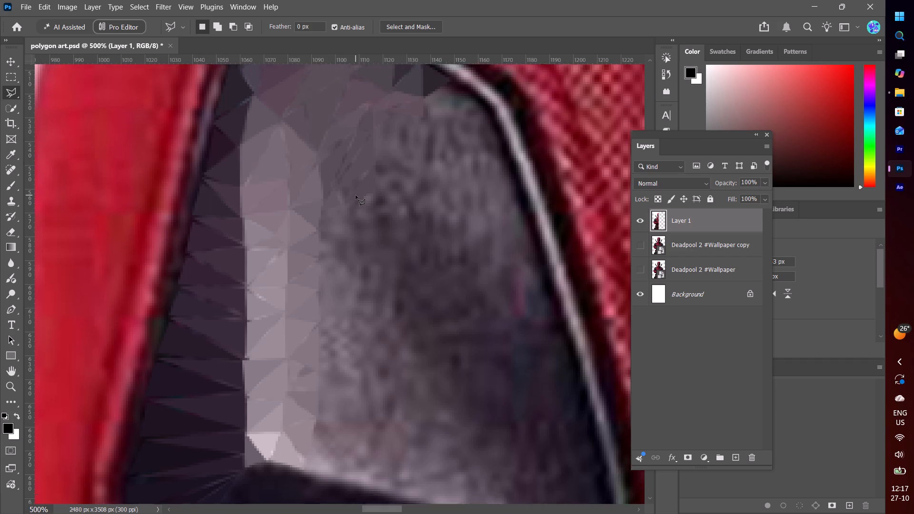
pyautogui.scroll(2, 356, 195)
pyautogui.scroll(-3, 356, 195)
pyautogui.click(341, 195)
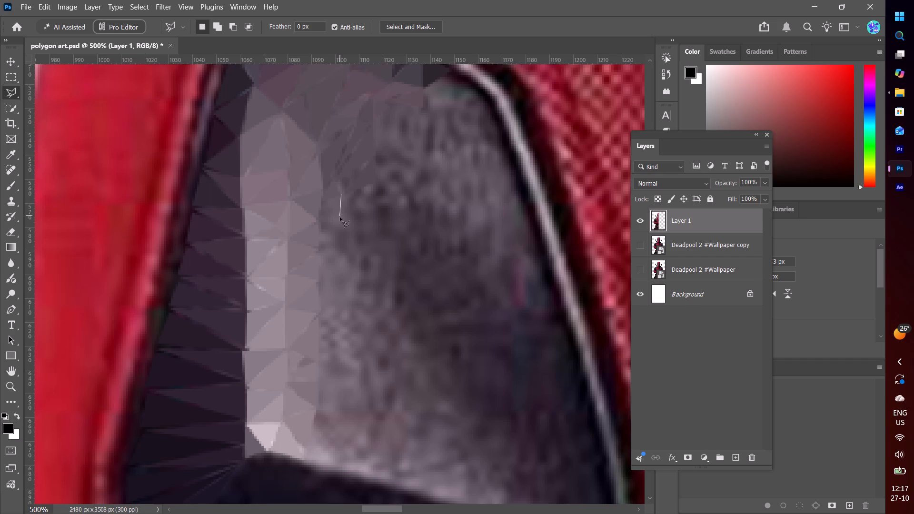
pyautogui.click(343, 221)
pyautogui.click(318, 219)
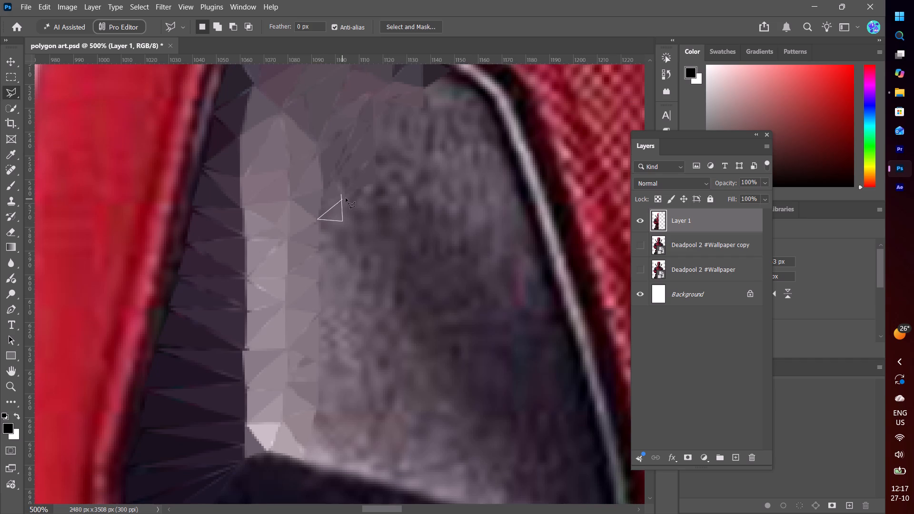
pyautogui.click(341, 195)
pyautogui.hotkey('ctrl', 'alt', 'f')
pyautogui.hotkey('ctrl', 'd')
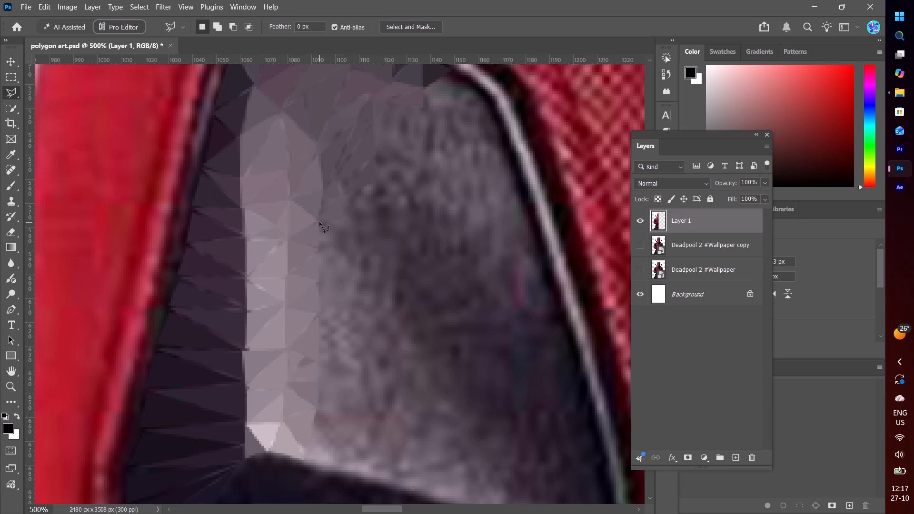
# Lasso an inverted triangle about 10 by 11 px directly below the last facet, against the pale column, apply Average blur, and deselect.
pyautogui.click(319, 221)
pyautogui.click(320, 247)
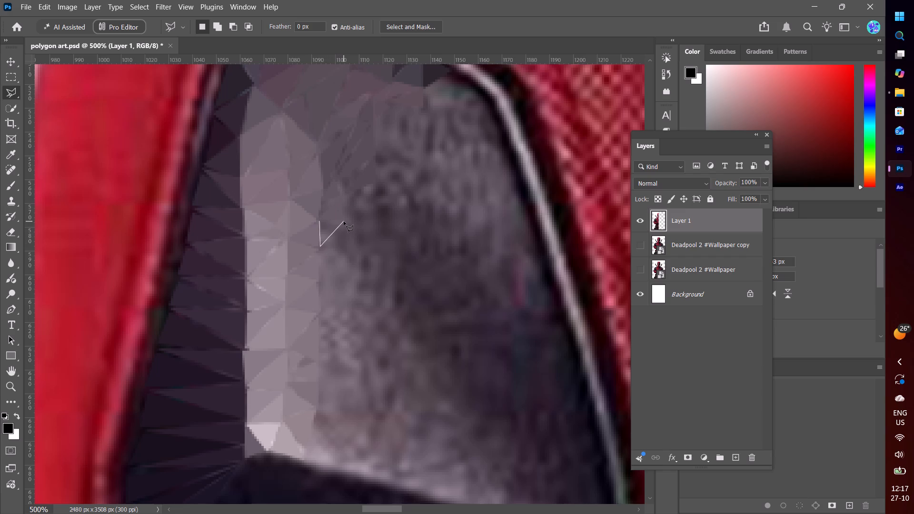
pyautogui.click(343, 221)
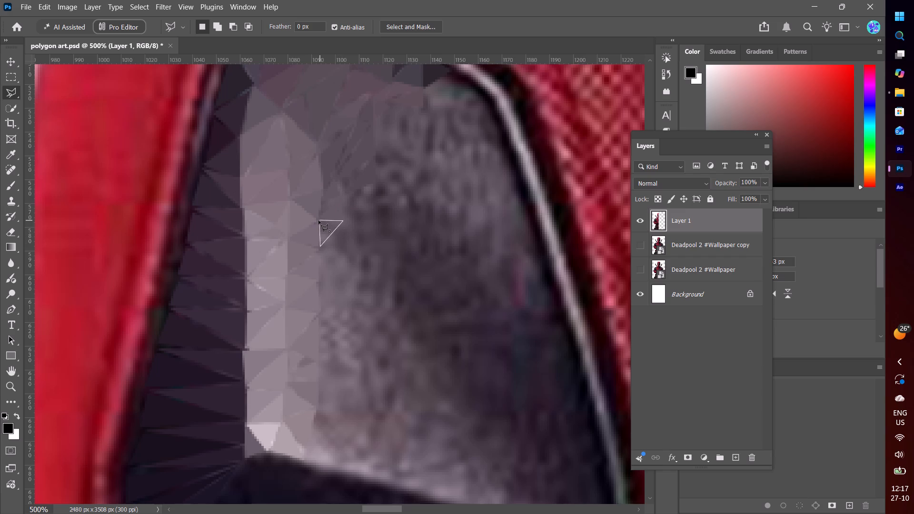
pyautogui.click(318, 220)
pyautogui.hotkey('ctrl', 'alt', 'f')
pyautogui.hotkey('ctrl', 'd')
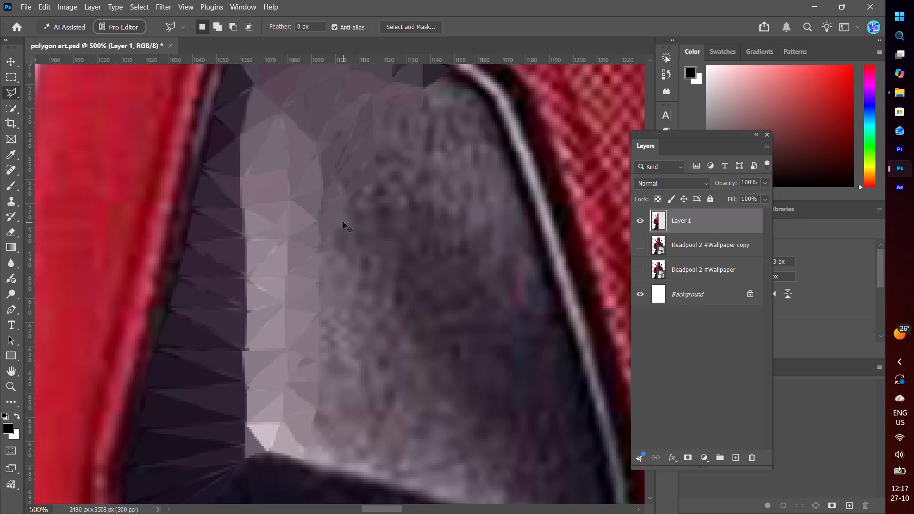
# Lasso a narrow slanted triangle about 9 by 12 px along the last facet's diagonal edge, apply Average blur, and deselect.
pyautogui.keyDown('ctrl'); pyautogui.click(343, 222); pyautogui.keyUp('ctrl')
pyautogui.moveTo(342, 221); pyautogui.dragTo(341, 238)
pyautogui.moveTo(341, 238); pyautogui.dragTo(341, 241)
pyautogui.click(343, 220)
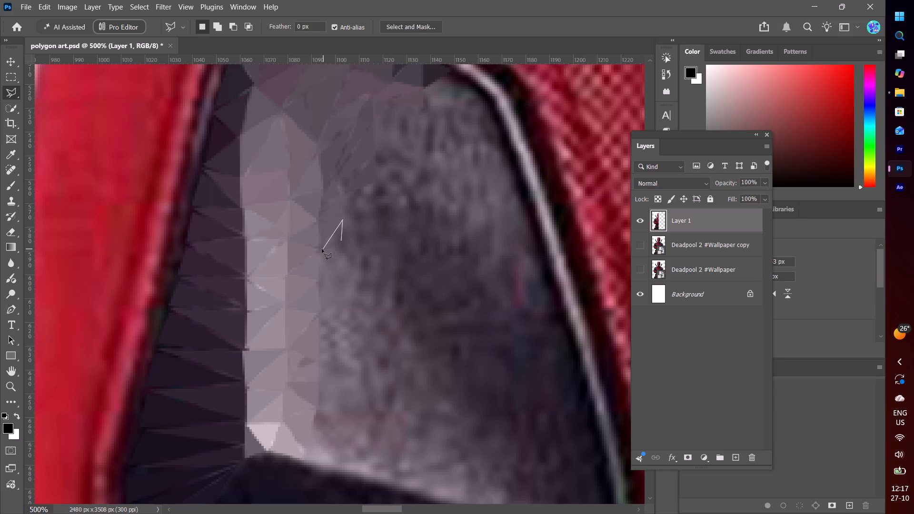
pyautogui.click(322, 249)
pyautogui.click(340, 241)
pyautogui.hotkey('ctrl', 'alt', 'f')
pyautogui.hotkey('ctrl', 'd')
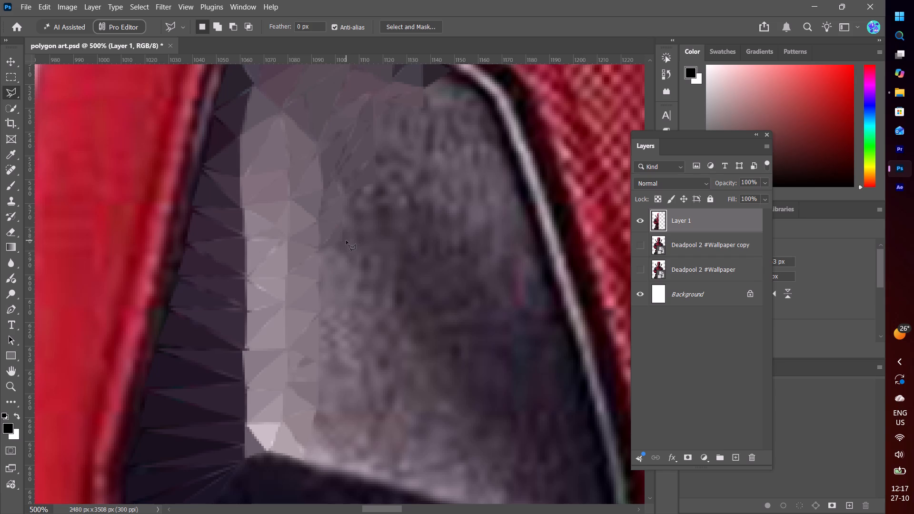
# Lasso an inverted triangle about 9 by 10 px below the narrow facet, against the pale column, apply Average blur, and deselect.
pyautogui.click(322, 247)
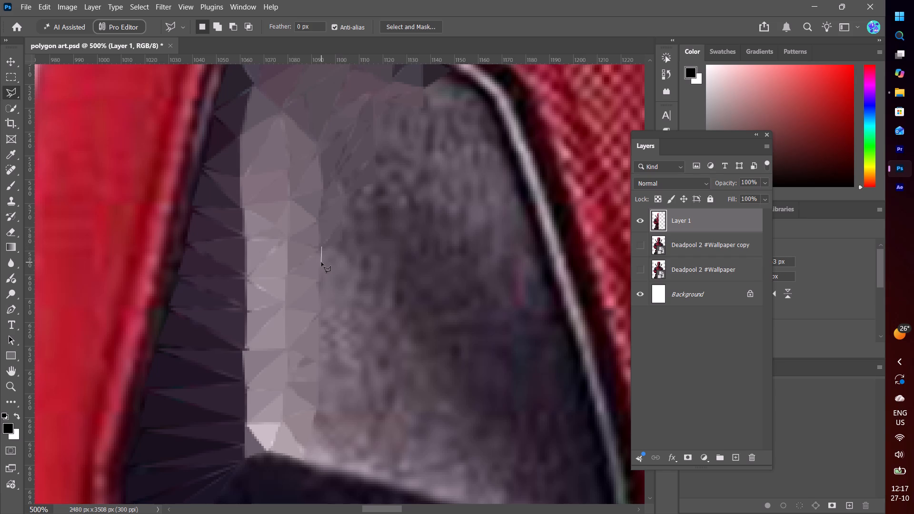
pyautogui.click(320, 265)
pyautogui.click(343, 242)
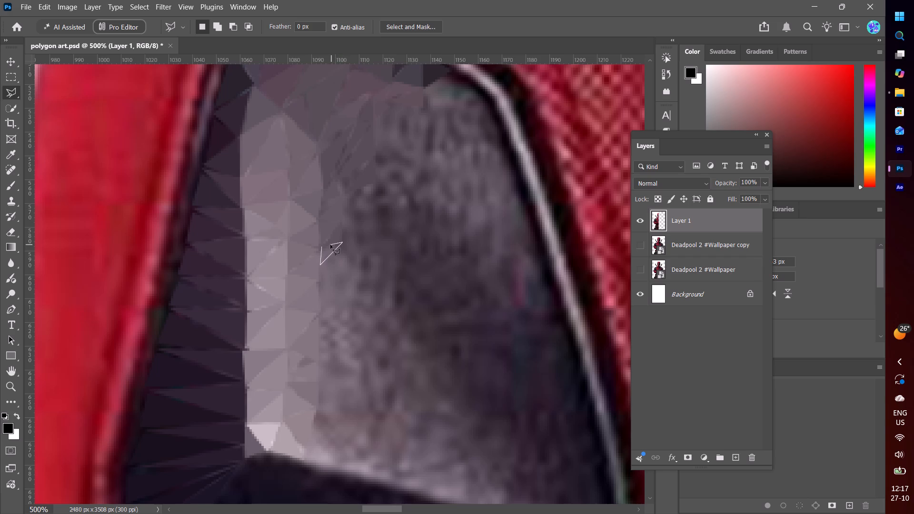
pyautogui.click(322, 247)
pyautogui.hotkey('ctrl', 'alt', 'f')
pyautogui.hotkey('ctrl', 'd')
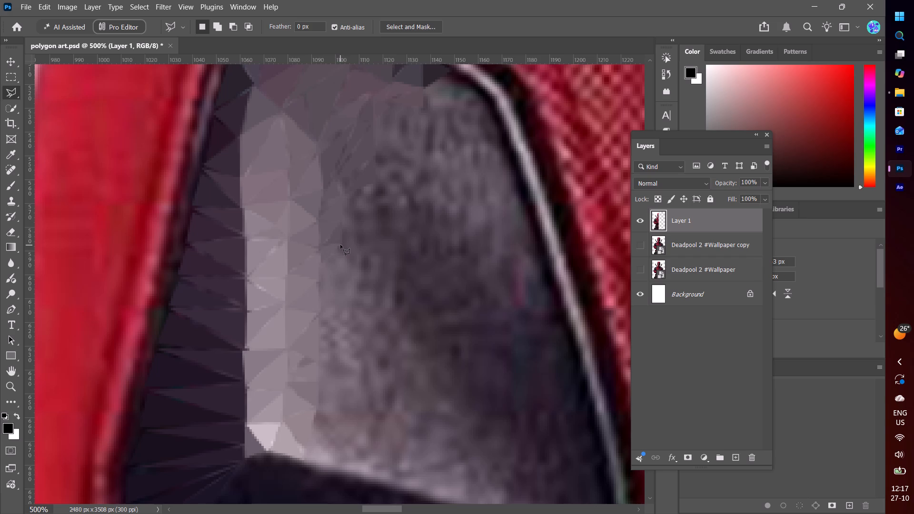
# Lasso a triangle about 10 by 11 px along the last facet's diagonal, facing the unfaceted fabric, apply Average blur, and deselect.
pyautogui.click(340, 244)
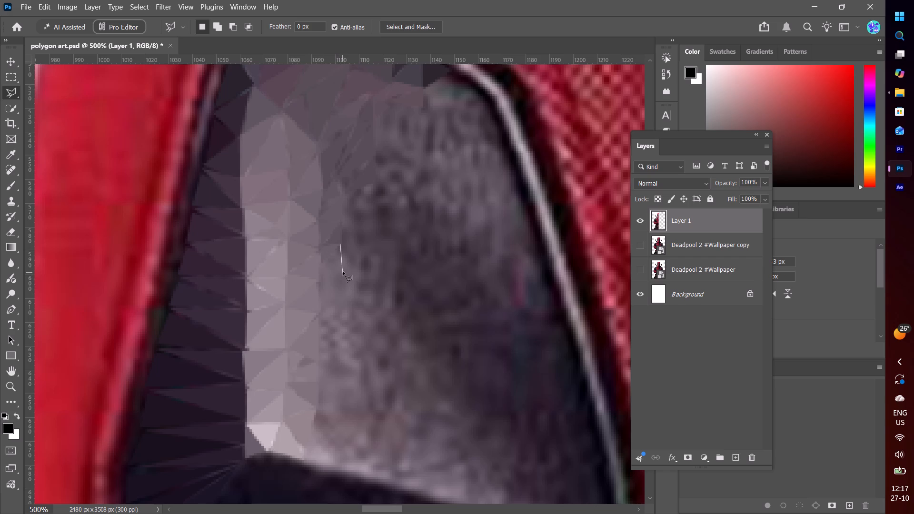
pyautogui.click(342, 270)
pyautogui.click(319, 266)
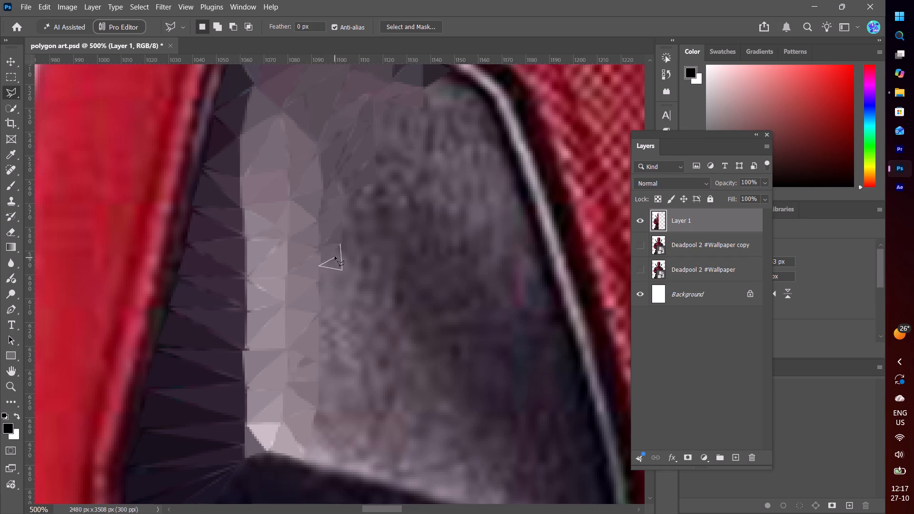
pyautogui.click(340, 246)
pyautogui.hotkey('ctrl', 'alt', 'f')
pyautogui.hotkey('ctrl', 'd')
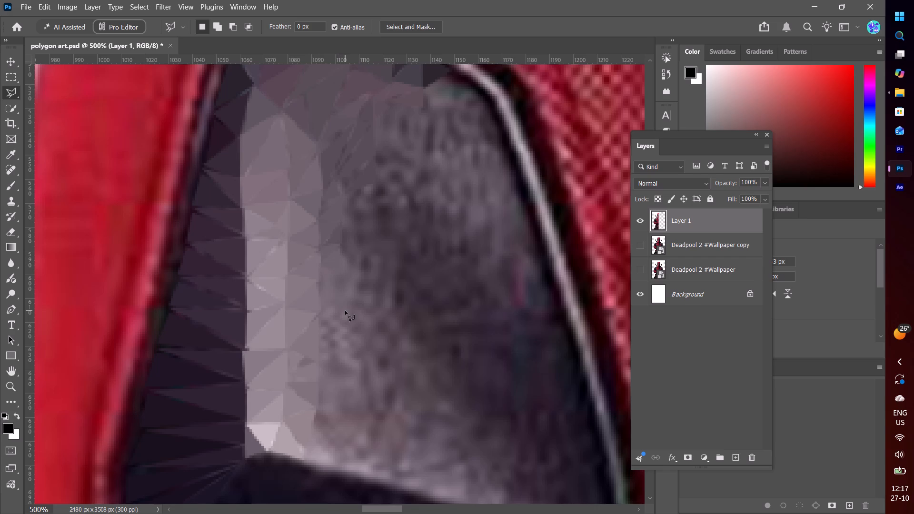
# Lasso an inverted triangle about 9 by 14 px below the last facet, against the pale column, apply Average blur, and deselect.
pyautogui.scroll(-5, 345, 311)
pyautogui.click(321, 220)
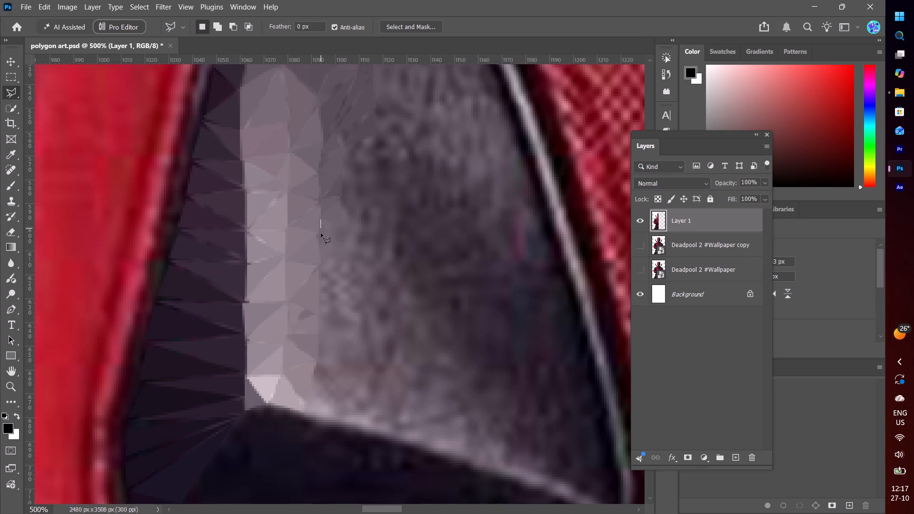
pyautogui.click(320, 252)
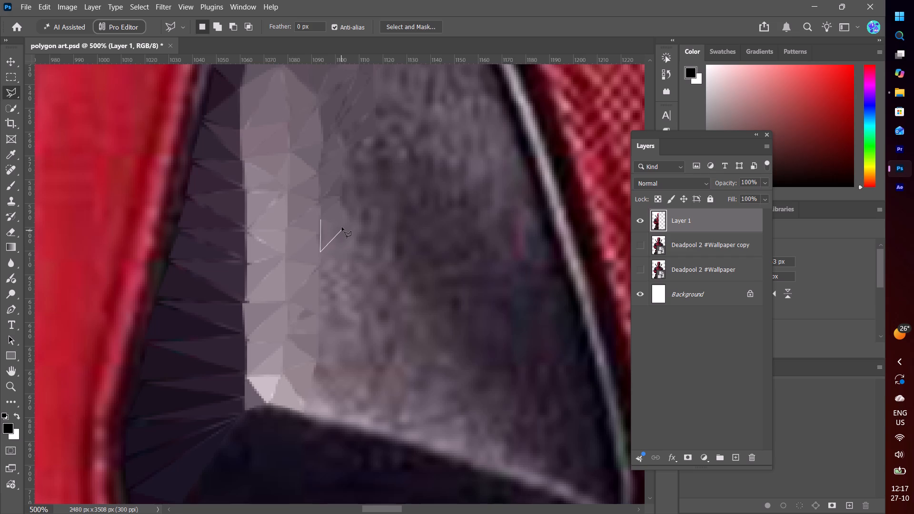
pyautogui.click(343, 222)
pyautogui.click(322, 219)
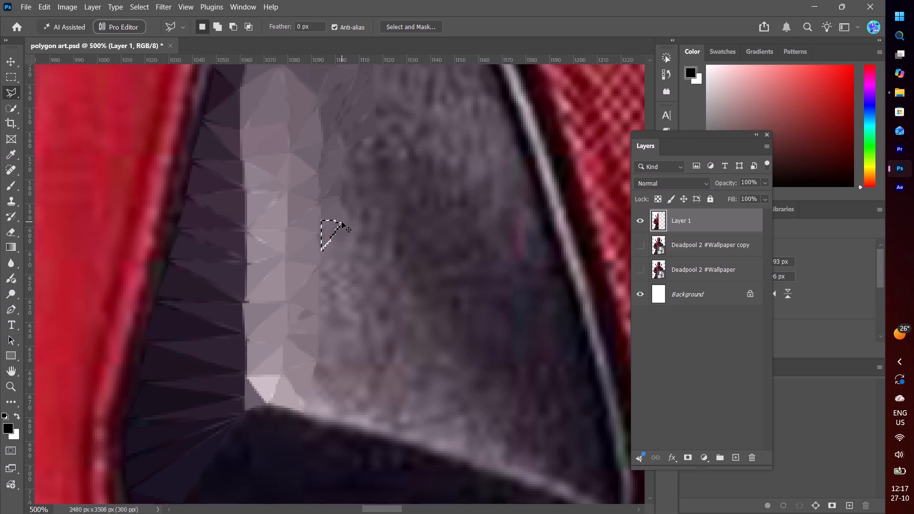
pyautogui.hotkey('ctrl', 'alt', 'f')
pyautogui.hotkey('ctrl', 'd')
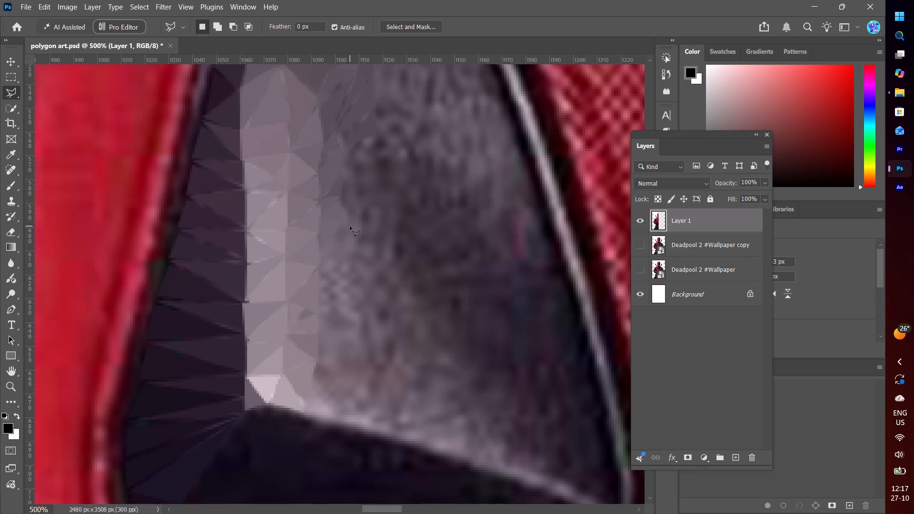
# Lasso a triangle about 10 by 15 px along the last facet's diagonal, facing the unfaceted fabric, apply Average blur, and deselect.
pyautogui.click(343, 223)
pyautogui.click(346, 257)
pyautogui.click(321, 253)
pyautogui.click(342, 224)
pyautogui.hotkey('ctrl', 'alt', 'f')
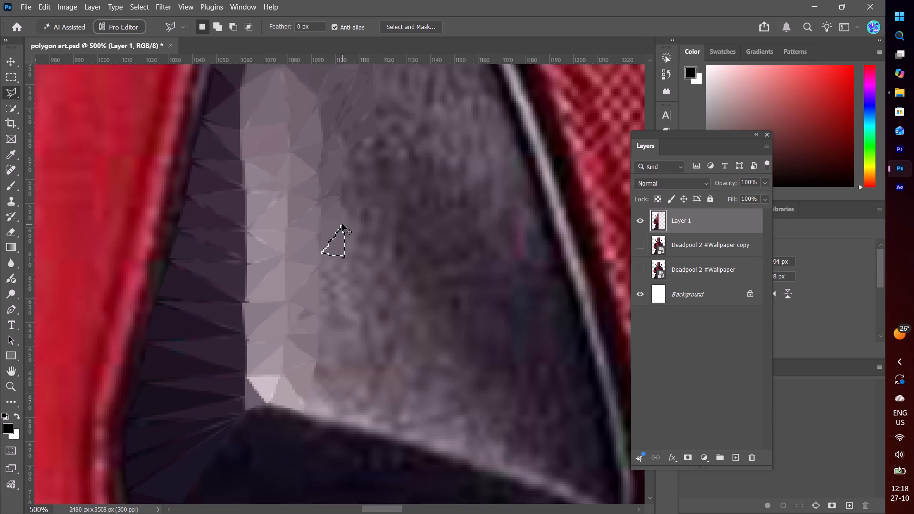
pyautogui.hotkey('ctrl', 'd')
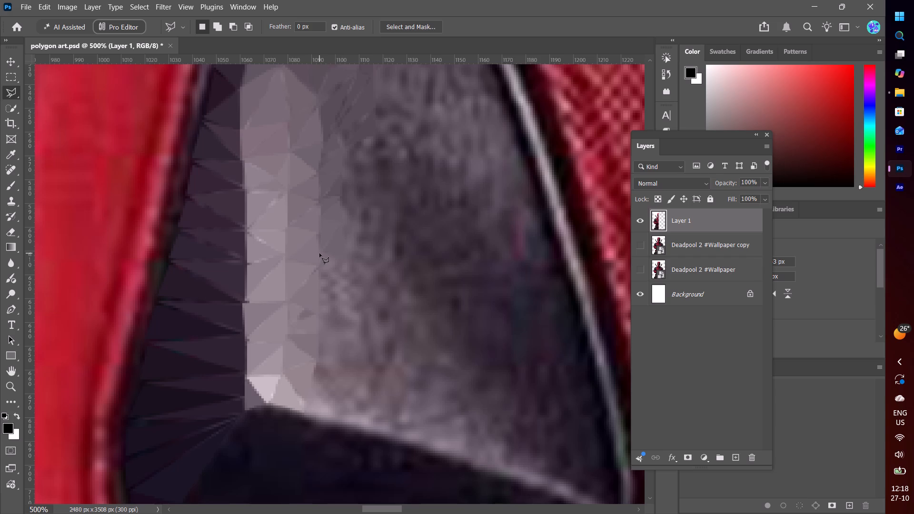
# Lasso an inverted triangle about 10 by 13 px below the last facet, against the pale column, apply Average blur, and deselect.
pyautogui.click(319, 253)
pyautogui.click(319, 284)
pyautogui.click(345, 258)
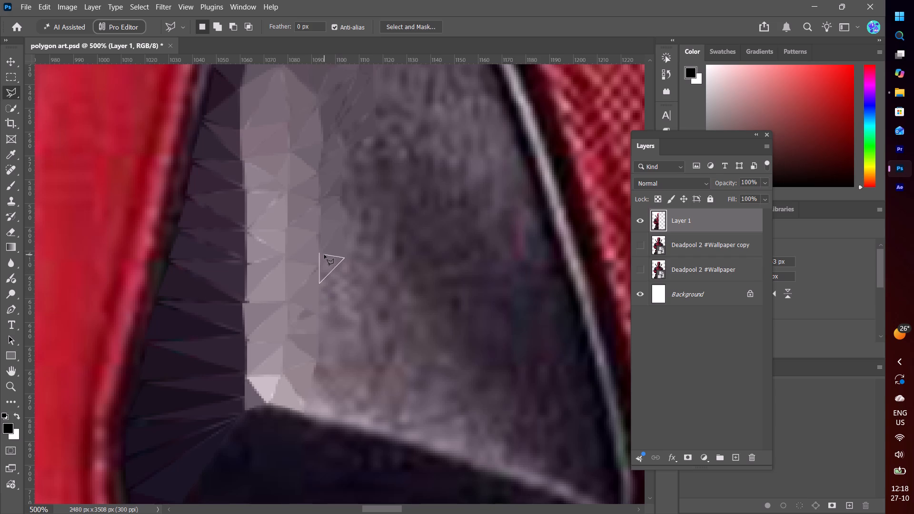
pyautogui.click(320, 253)
pyautogui.hotkey('ctrl', 'alt', 'f')
pyautogui.hotkey('ctrl', 'd')
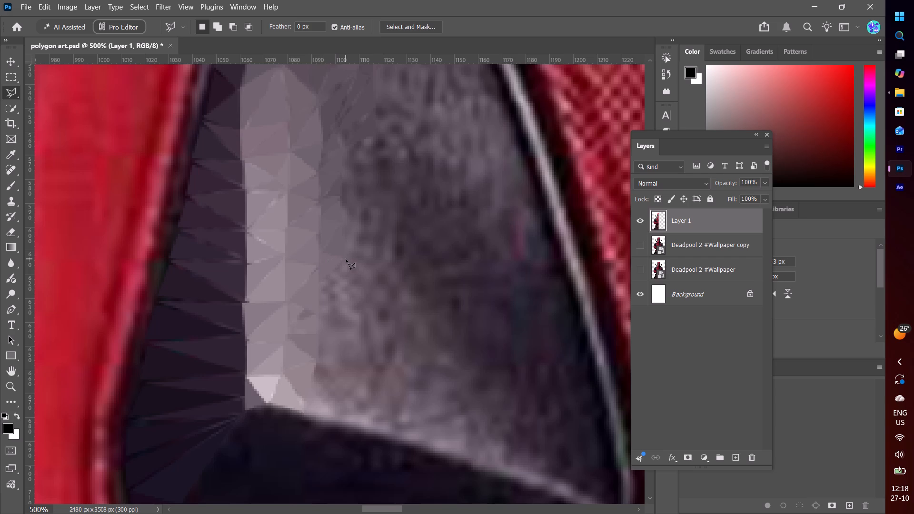
# Lasso a triangle about 11 by 15 px along the last facet's diagonal, facing the unfaceted fabric, apply Average blur, and deselect.
pyautogui.click(344, 259)
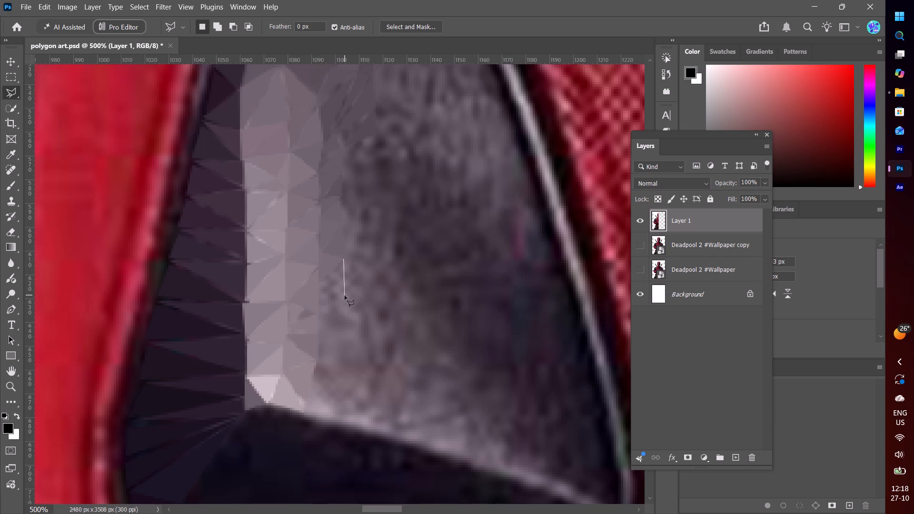
pyautogui.click(345, 296)
pyautogui.click(319, 285)
pyautogui.click(343, 261)
pyautogui.hotkey('ctrl', 'alt', 'f')
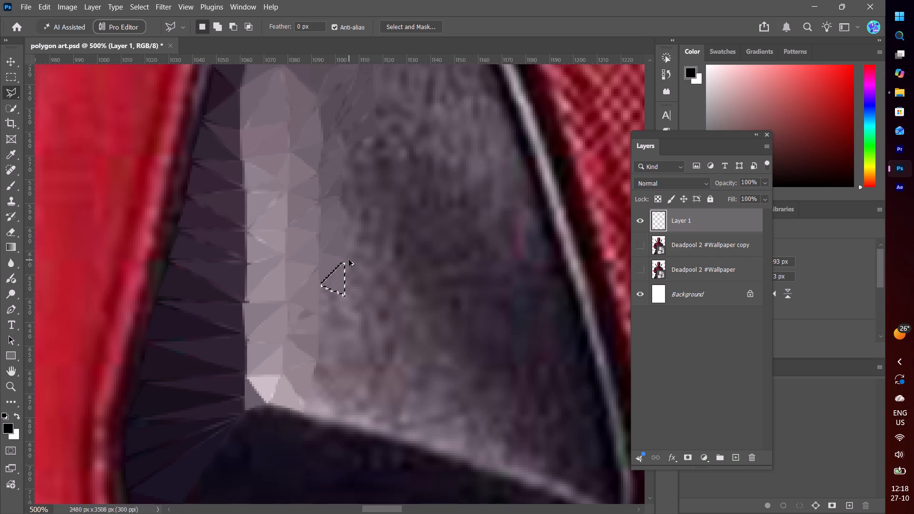
pyautogui.hotkey('ctrl', 'd')
# Lasso a triangle about 11 by 16 px below the last facet, its upright edge against the pale column, apply Average blur, and deselect.
pyautogui.click(319, 286)
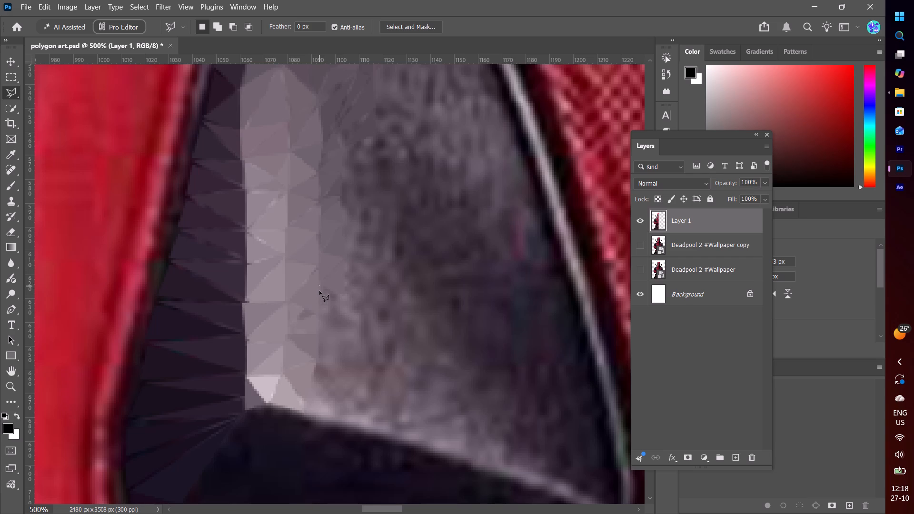
pyautogui.click(320, 321)
pyautogui.click(345, 295)
pyautogui.click(319, 282)
pyautogui.click(319, 286)
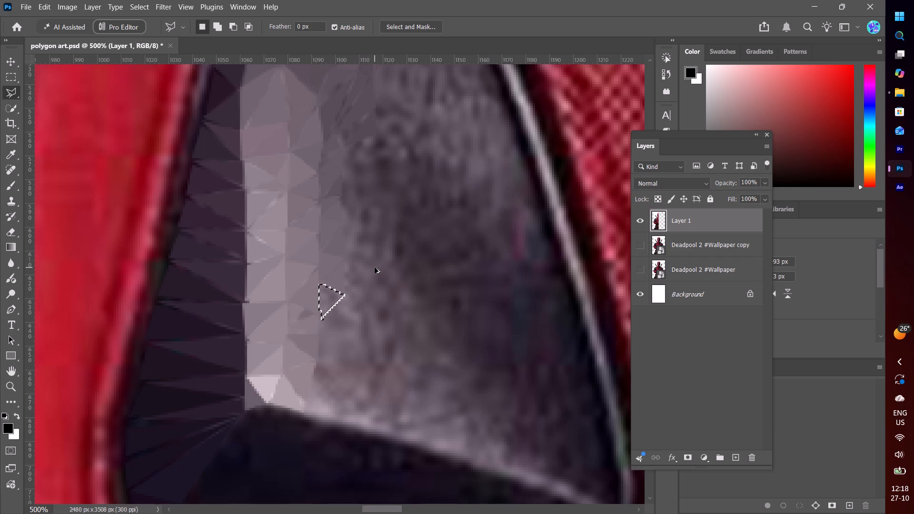
pyautogui.hotkey('ctrl', 'alt', 'd')
pyautogui.hotkey('ctrl', 'alt', 'f')
pyautogui.hotkey('ctrl', 'd')
# Lasso a triangle about 11 by 14 px along the last facet's diagonal, facing the unfaceted fabric, apply Average blur, and deselect.
pyautogui.scroll(-4, 359, 307)
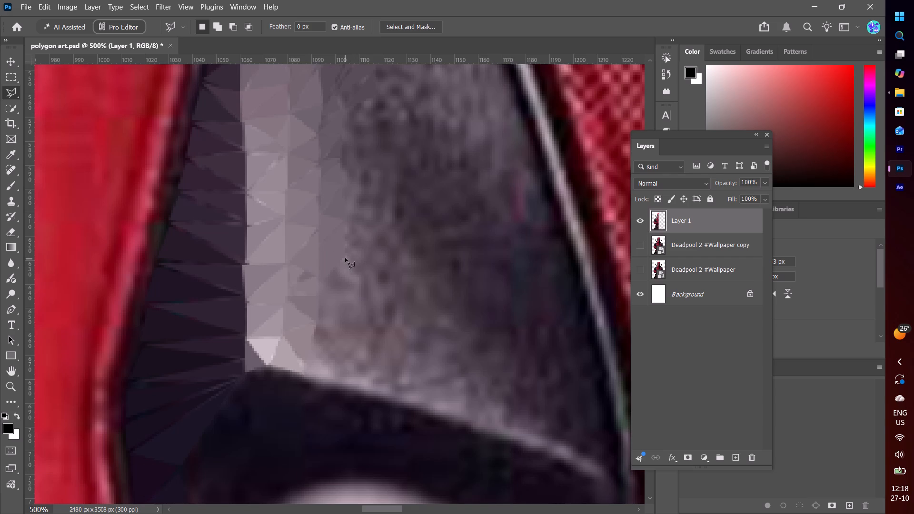
pyautogui.click(345, 258)
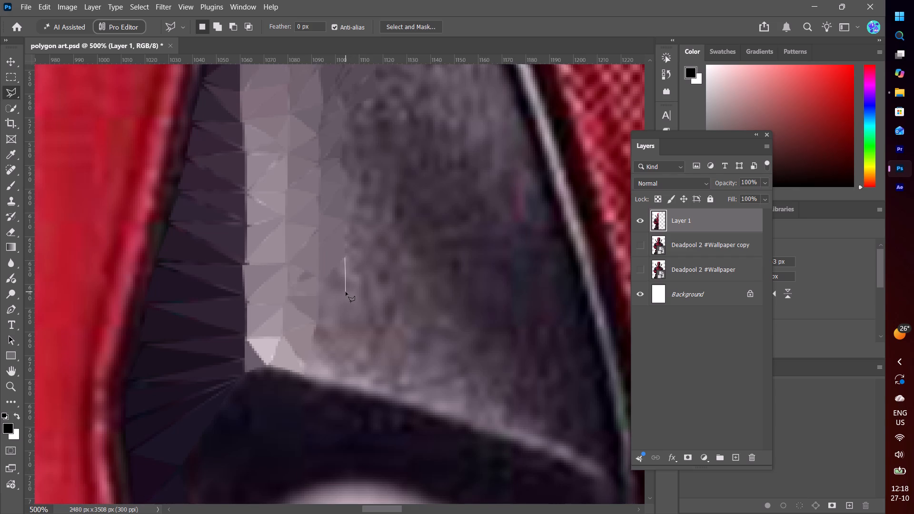
pyautogui.click(346, 292)
pyautogui.click(319, 278)
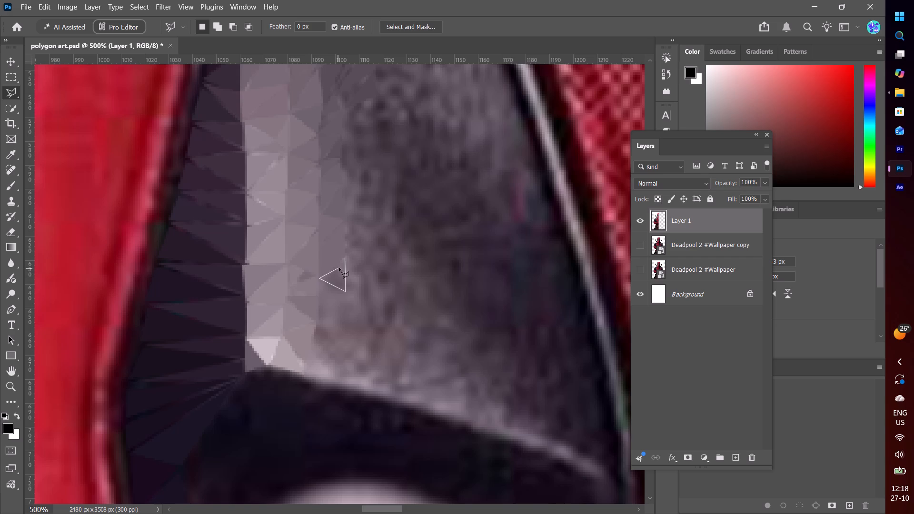
pyautogui.click(346, 259)
pyautogui.hotkey('ctrl', 'alt', 'f')
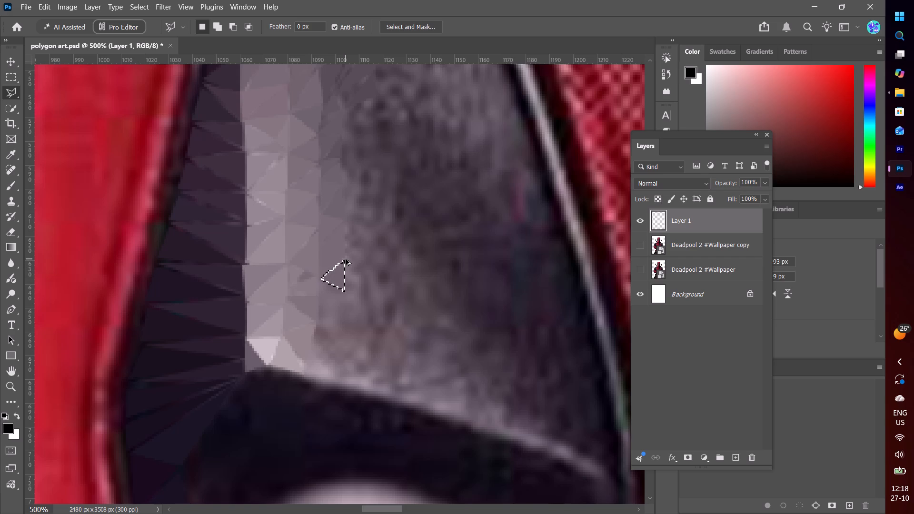
pyautogui.hotkey('ctrl', 'd')
# Lasso a triangle about 11 by 16 px below the last facet, its upright edge against the pale column, apply Average blur, and deselect.
pyautogui.scroll(-6, 358, 271)
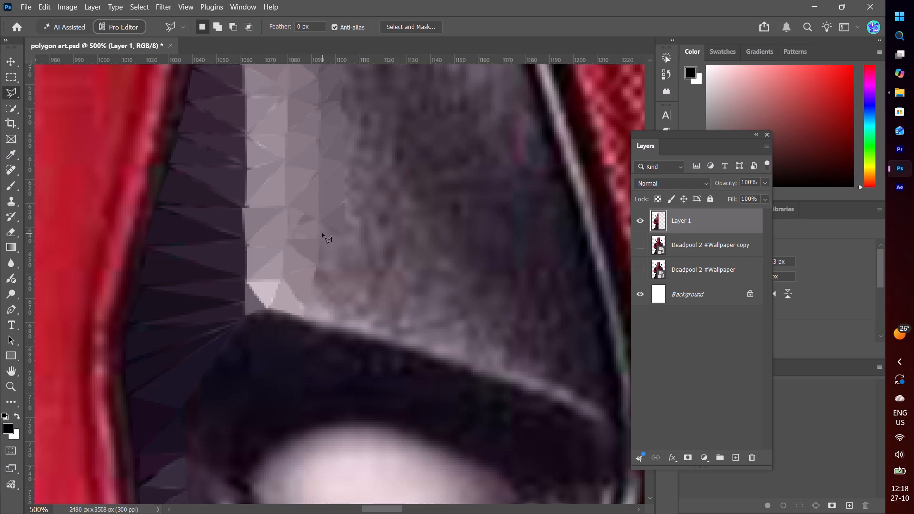
pyautogui.click(319, 222)
pyautogui.click(319, 260)
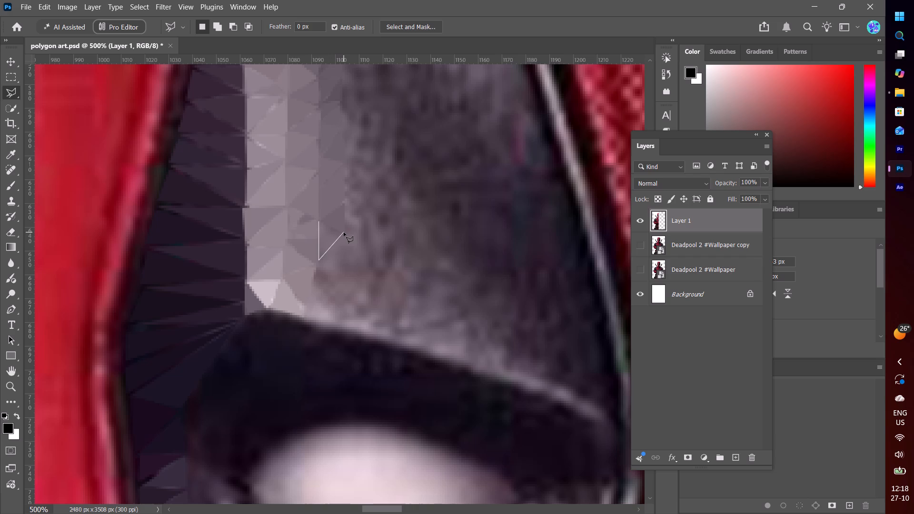
pyautogui.click(344, 232)
pyautogui.click(320, 220)
pyautogui.hotkey('ctrl', 'alt', 'f')
pyautogui.hotkey('ctrl', 'd')
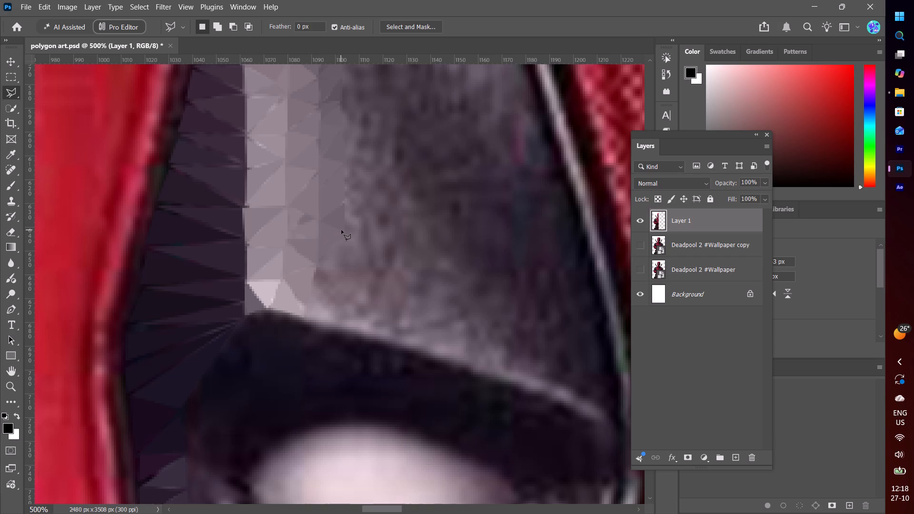
# Lasso a taller triangle about 12 by 22 px along the last facet's diagonal, facing the unfaceted fabric, apply Average blur, and deselect.
pyautogui.click(344, 230)
pyautogui.click(344, 284)
pyautogui.click(314, 268)
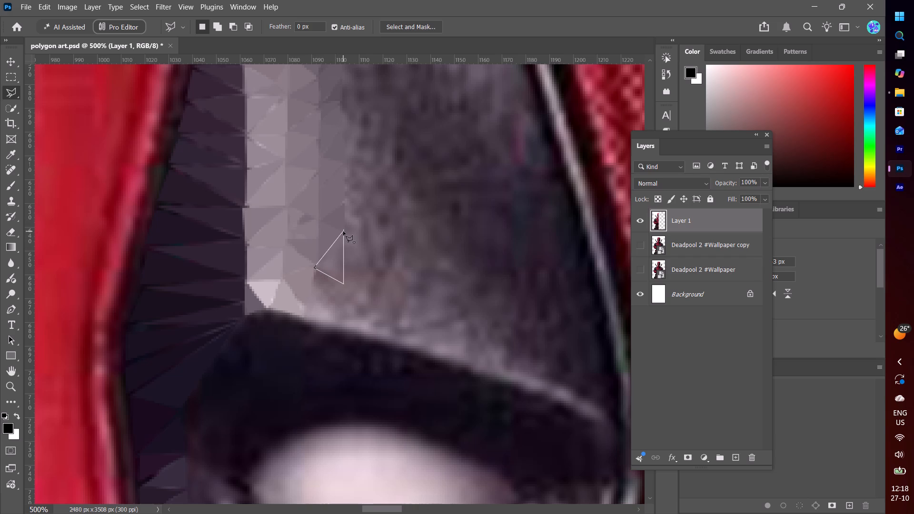
pyautogui.keyDown('ctrl'); pyautogui.click(343, 231); pyautogui.keyUp('ctrl')
pyautogui.hotkey('ctrl', 'alt', 'f')
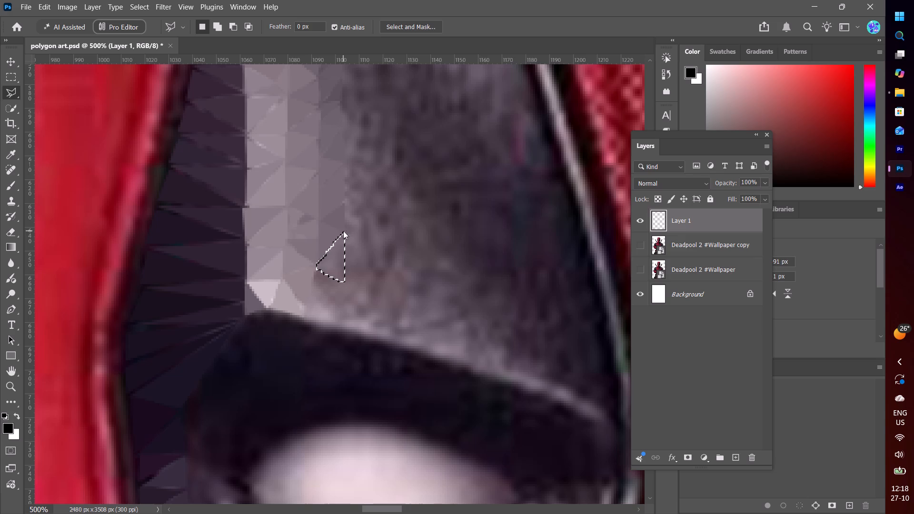
pyautogui.hotkey('ctrl', 'd')
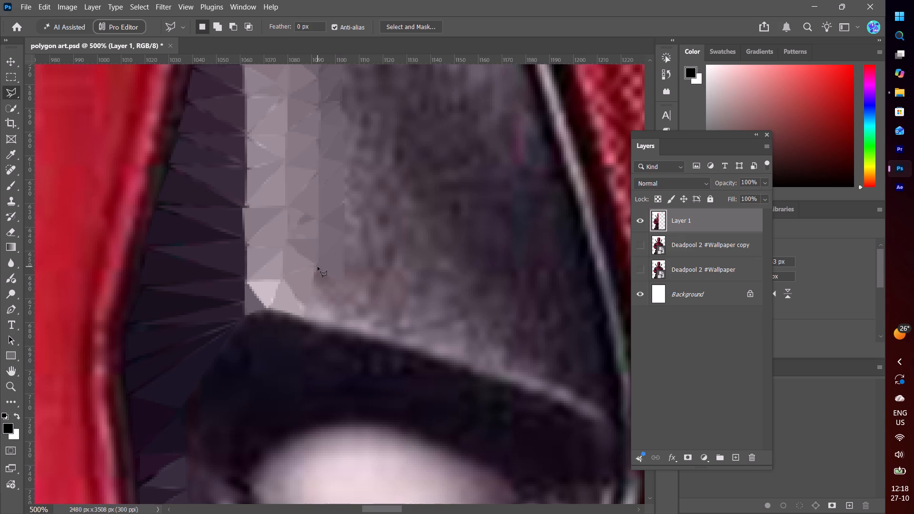
# Lasso a triangle about 13 by 21 px from the last facet down to the patch's lower rim, apply Average blur, save, and deselect.
pyautogui.click(318, 267)
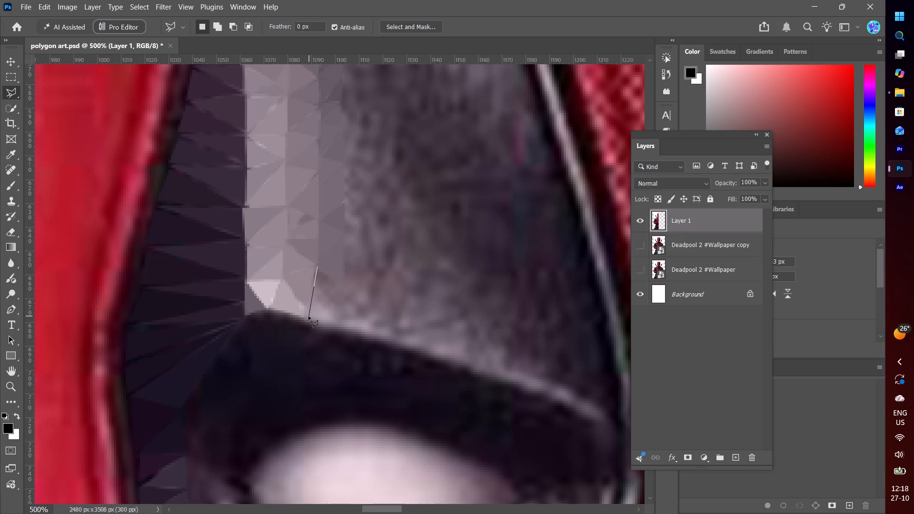
pyautogui.click(308, 316)
pyautogui.click(341, 283)
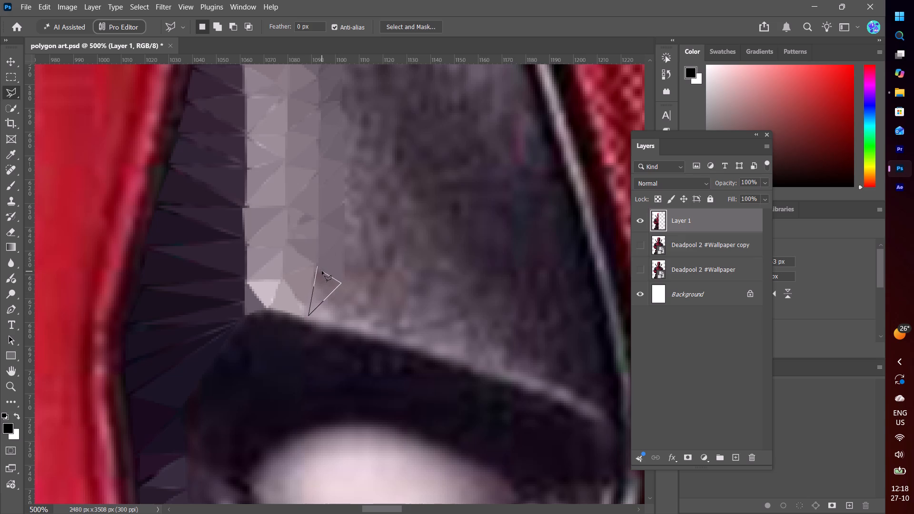
pyautogui.click(318, 266)
pyautogui.hotkey('ctrl', 'alt', 'f')
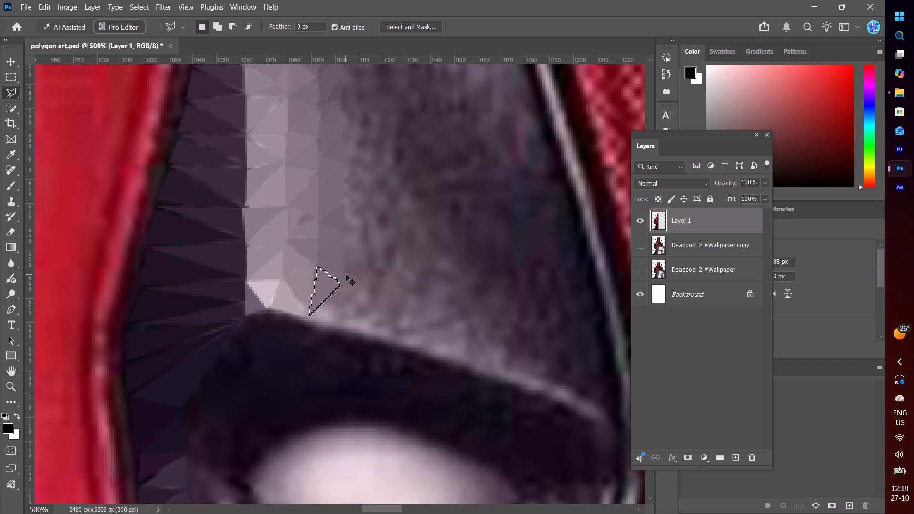
pyautogui.hotkey('ctrl', 's')
pyautogui.hotkey('ctrl', 'd')
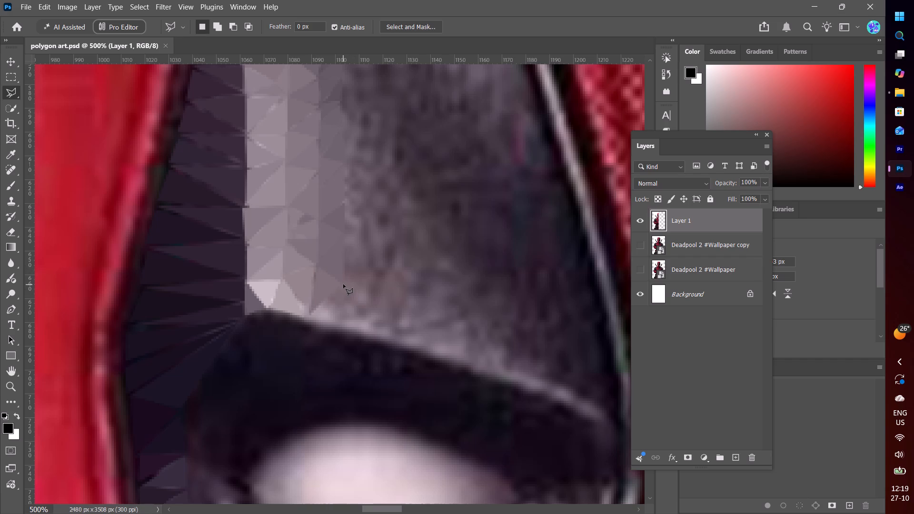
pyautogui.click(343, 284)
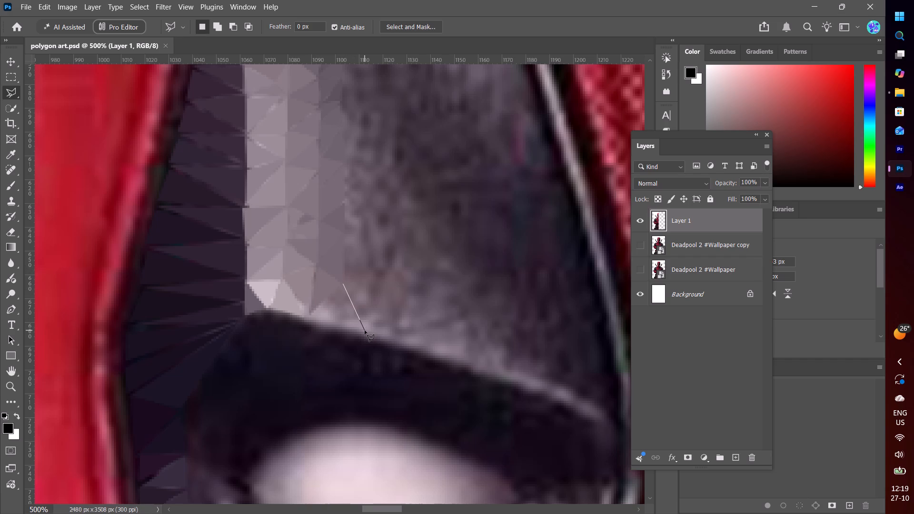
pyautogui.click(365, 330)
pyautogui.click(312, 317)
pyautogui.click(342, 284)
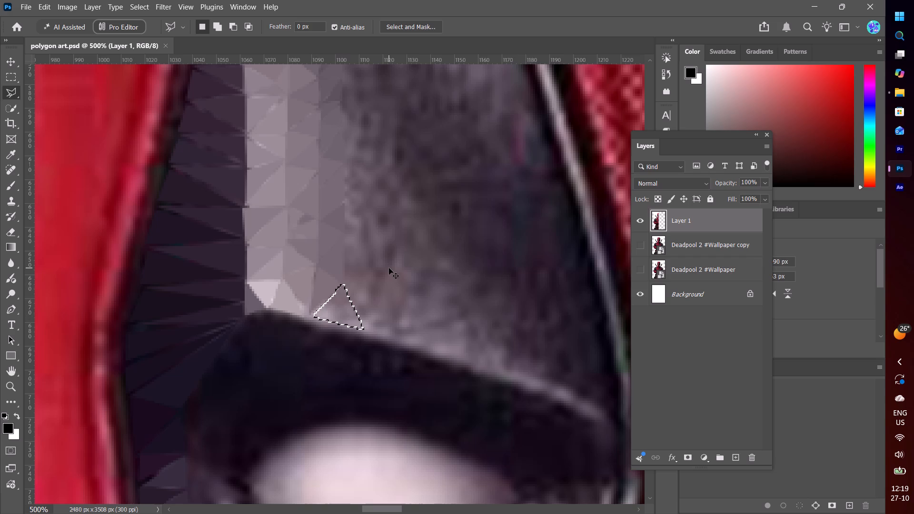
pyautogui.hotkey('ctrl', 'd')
# Lasso a triangle about 17 by 20 px with its base on the patch's lower rim, beside the last facet, apply Average blur, save, and deselect.
pyautogui.click(342, 283)
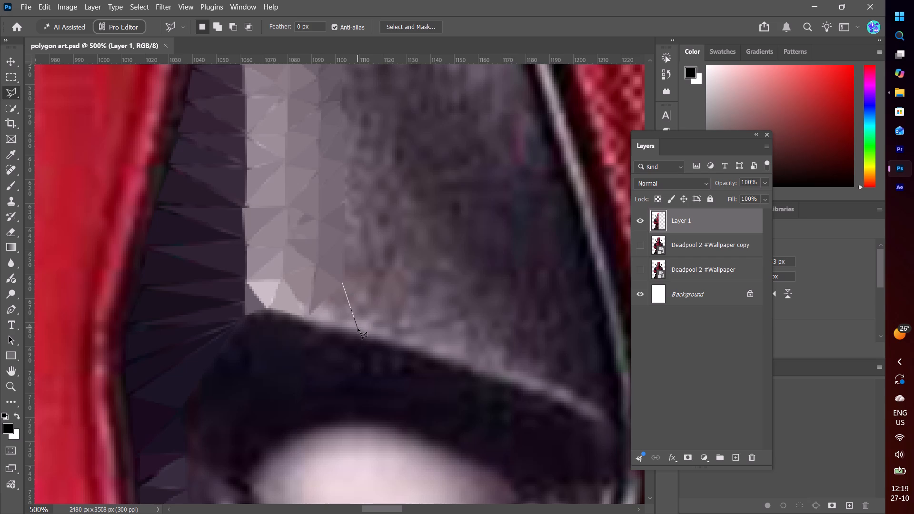
pyautogui.click(351, 329)
pyautogui.click(310, 317)
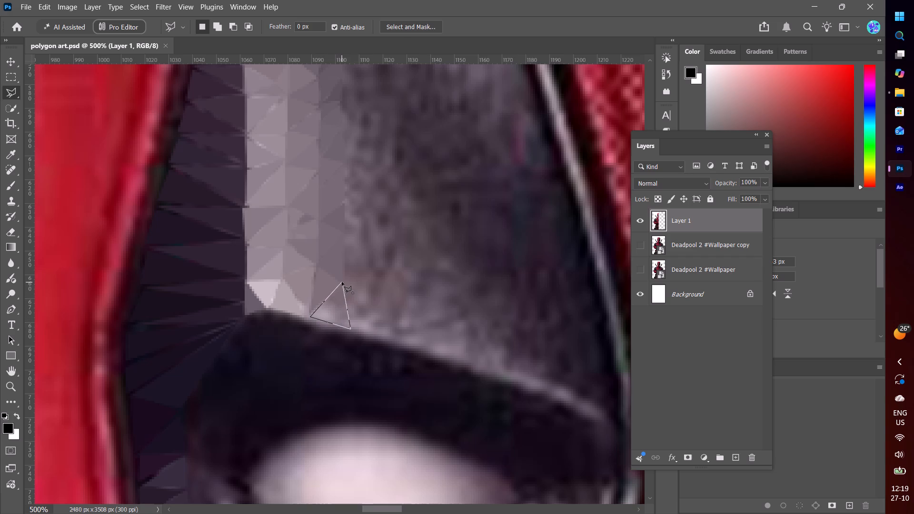
pyautogui.click(342, 282)
pyautogui.hotkey('ctrl', 'alt', 'f')
pyautogui.hotkey('ctrl', 's')
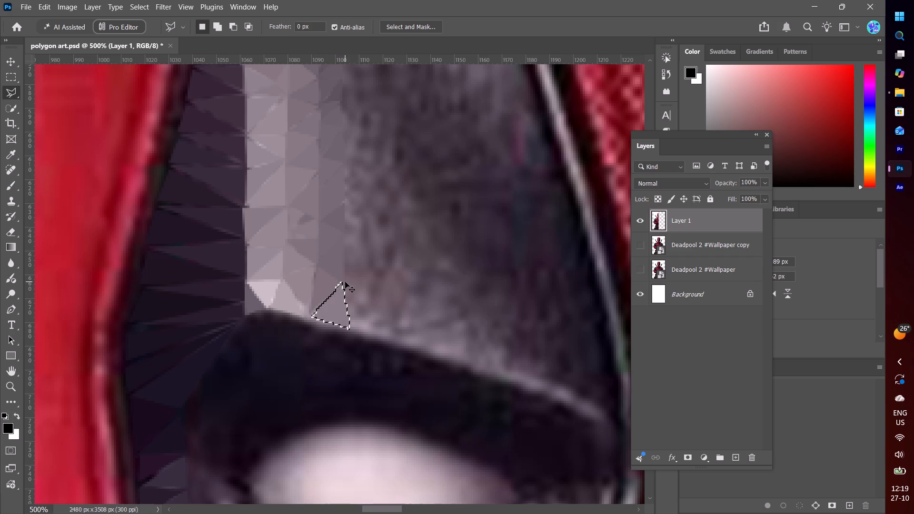
pyautogui.hotkey('ctrl', 'd')
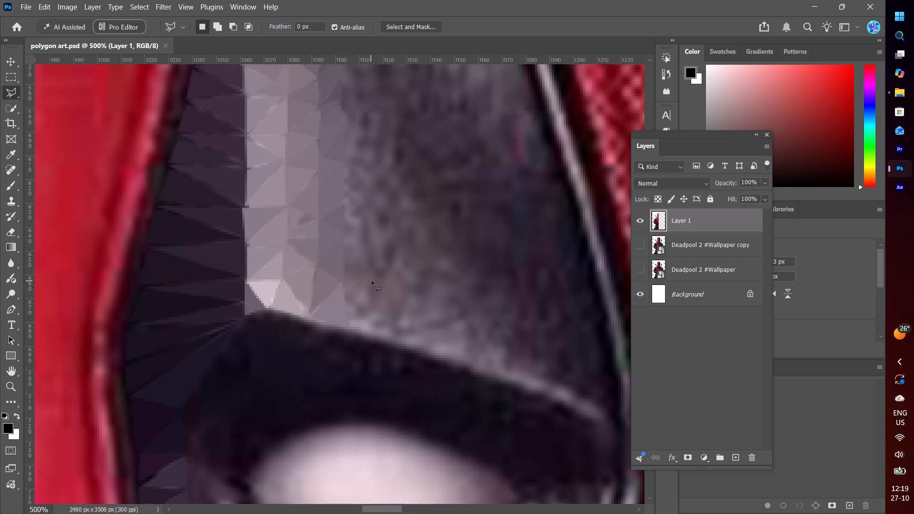
# Lasso a triangle about 17 by 10 px with its apex against the patch's upper facets, apply Average blur, and deselect.
pyautogui.scroll(17, 372, 281)
pyautogui.scroll(8, 372, 281)
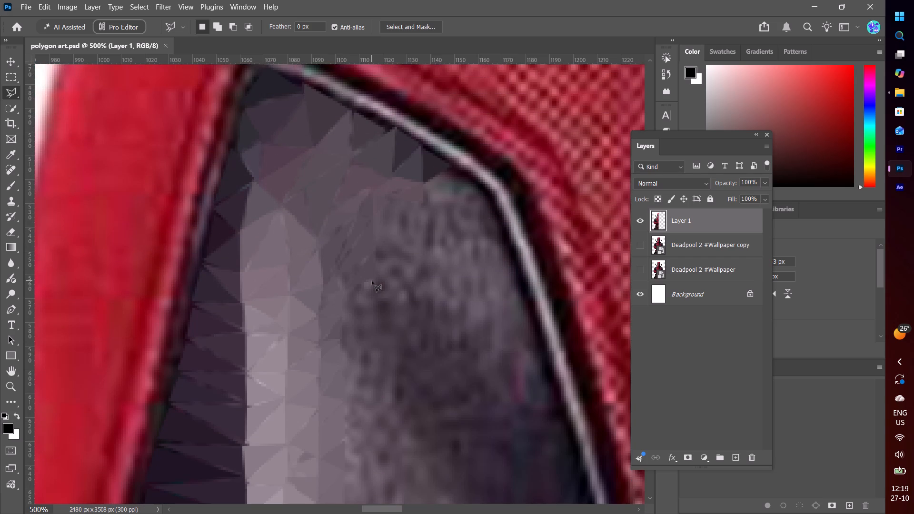
pyautogui.scroll(-10, 372, 281)
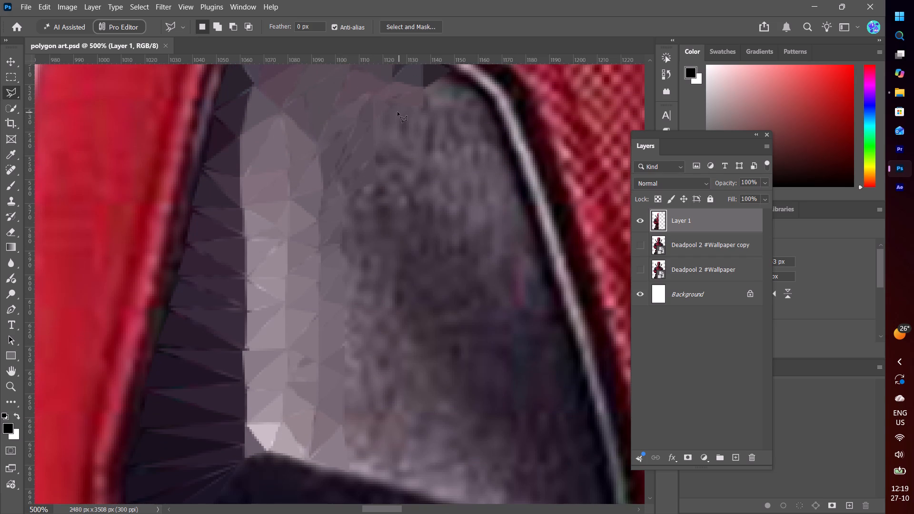
pyautogui.click(391, 108)
pyautogui.click(414, 131)
pyautogui.click(372, 126)
pyautogui.click(390, 109)
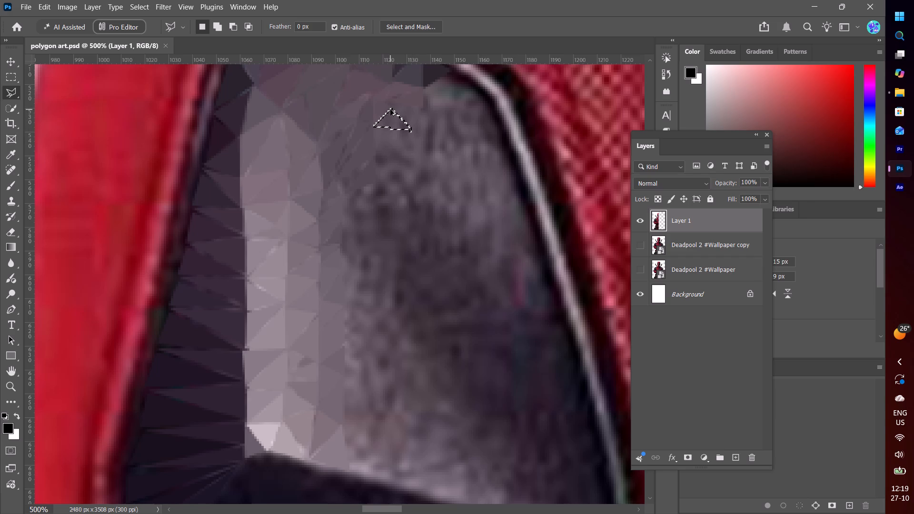
pyautogui.hotkey('ctrl', 'alt', 'f')
pyautogui.hotkey('ctrl', 'd')
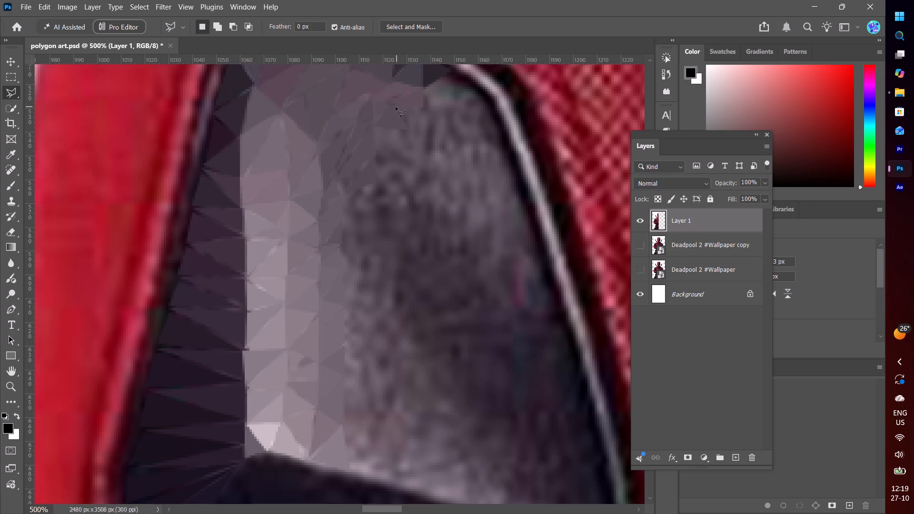
# Lasso a downward-pointing triangle about 13 by 14 px along the last facet's outer diagonal, apply Average blur, and deselect.
pyautogui.click(390, 107)
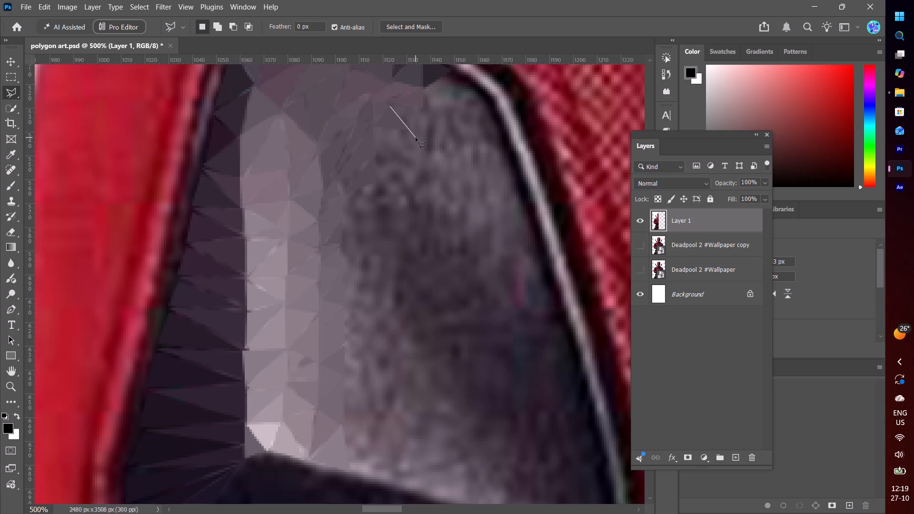
pyautogui.click(416, 138)
pyautogui.click(422, 108)
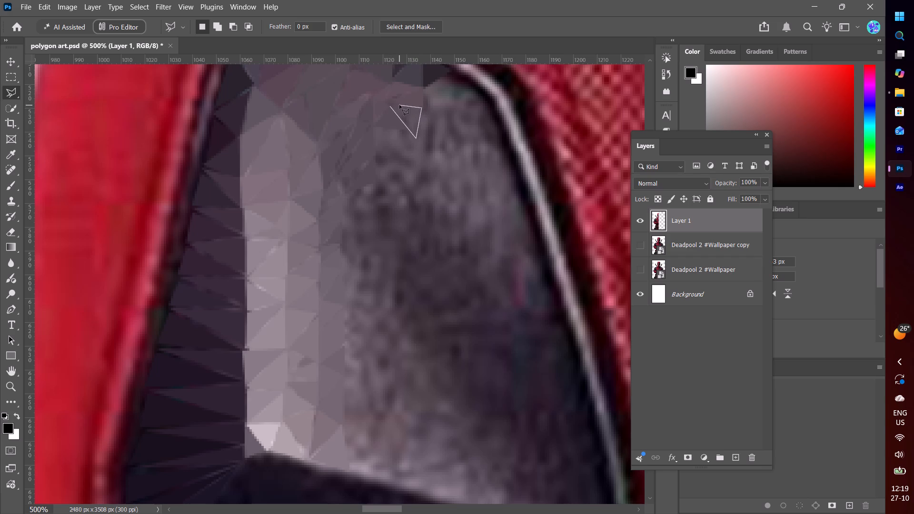
pyautogui.click(391, 106)
pyautogui.hotkey('ctrl', 'alt', 'f')
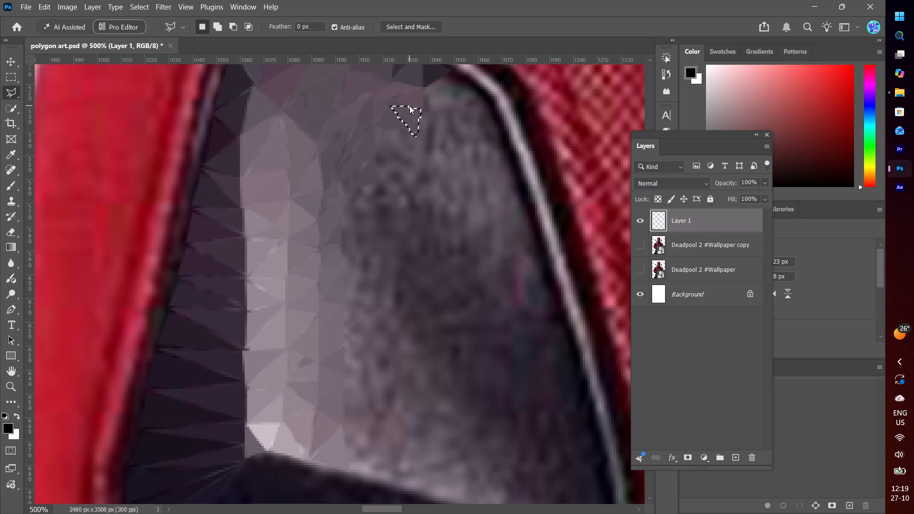
pyautogui.hotkey('ctrl', 'd')
# Lasso a triangle about 16 by 10 px beside the last facet, extending toward the patch's outer rim, apply Average blur, and deselect.
pyautogui.click(422, 110)
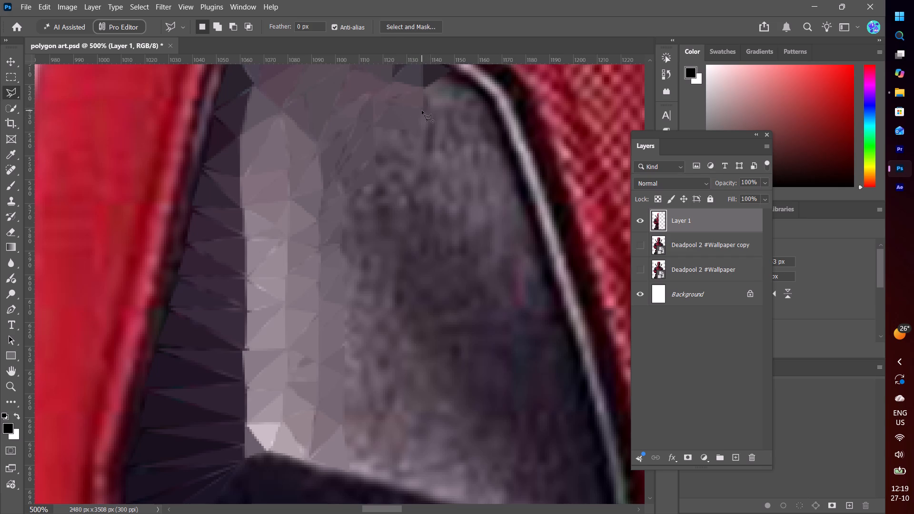
pyautogui.click(460, 113)
pyautogui.click(421, 135)
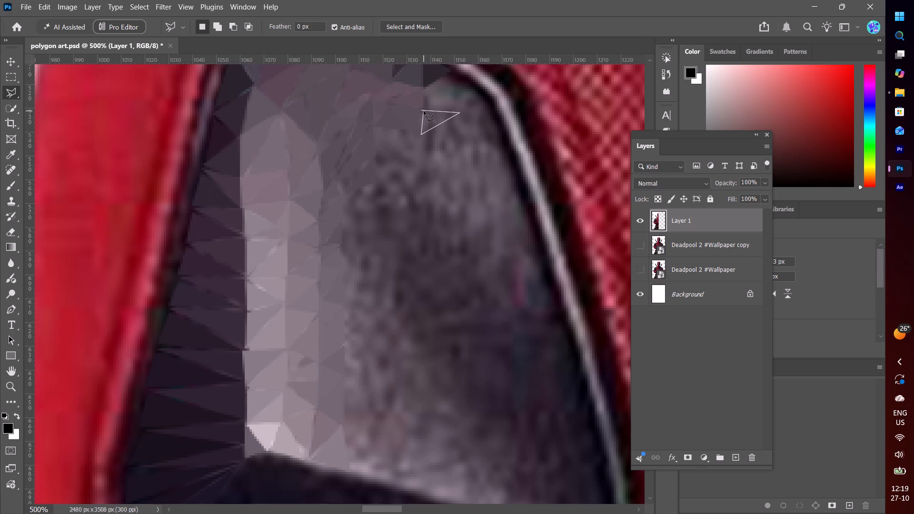
pyautogui.click(420, 110)
pyautogui.hotkey('ctrl', 'alt', 'f')
pyautogui.hotkey('ctrl', 'alt', 'd')
pyautogui.hotkey('ctrl', 'd')
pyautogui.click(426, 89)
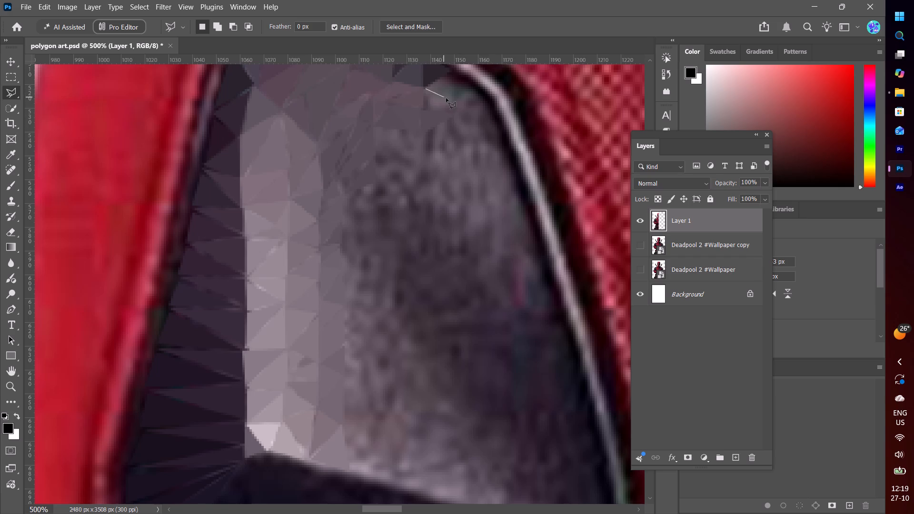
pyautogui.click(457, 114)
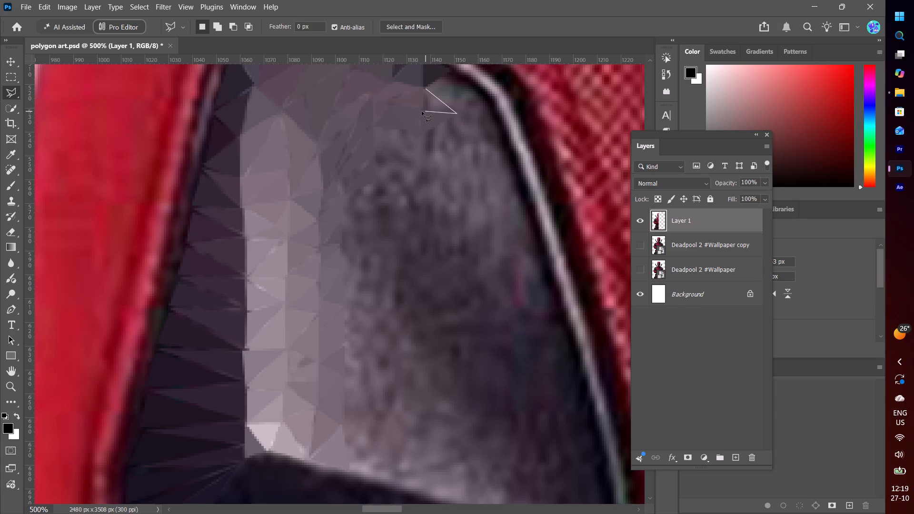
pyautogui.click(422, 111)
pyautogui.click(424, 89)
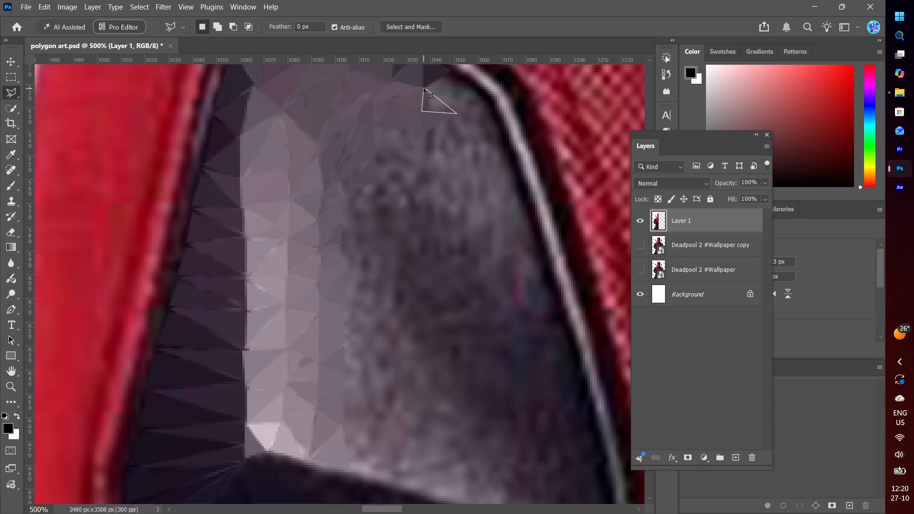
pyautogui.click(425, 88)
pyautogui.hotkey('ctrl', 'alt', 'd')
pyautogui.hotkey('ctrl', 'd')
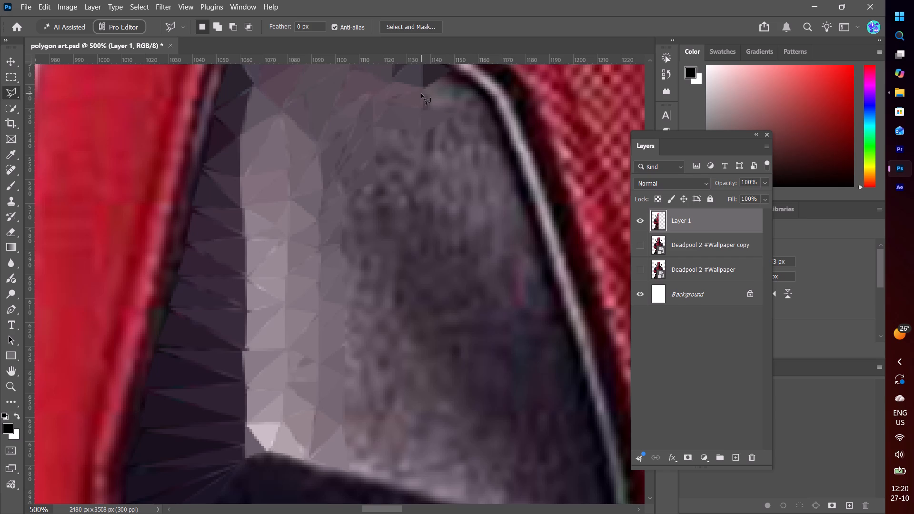
# Lasso a right triangle about 14 by 10 px directly above the last facet, below the dark upper facets, apply Average blur, and deselect.
pyautogui.click(423, 88)
pyautogui.click(424, 110)
pyautogui.click(456, 113)
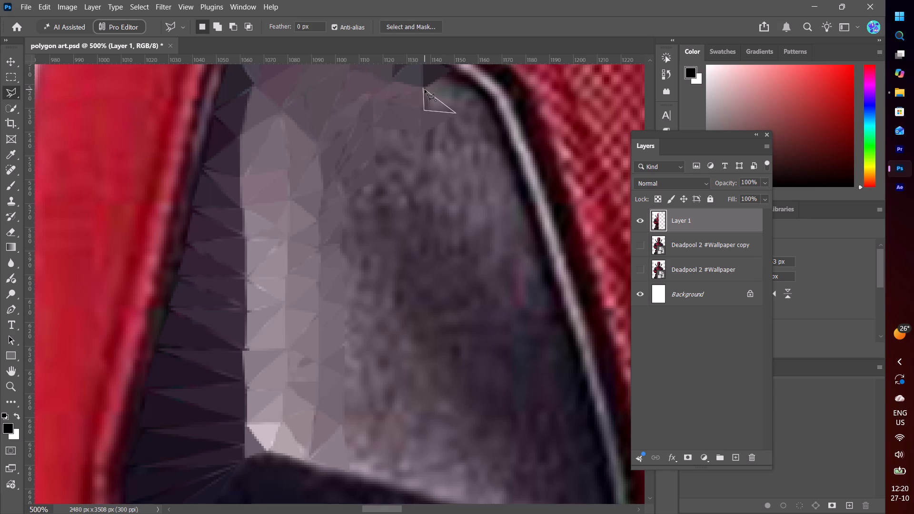
pyautogui.click(425, 89)
pyautogui.hotkey('ctrl', 'alt', 'f')
pyautogui.hotkey('ctrl', 'alt', 'd')
pyautogui.keyDown('ctrl'); pyautogui.scroll(3, 459, 114); pyautogui.keyUp('ctrl')
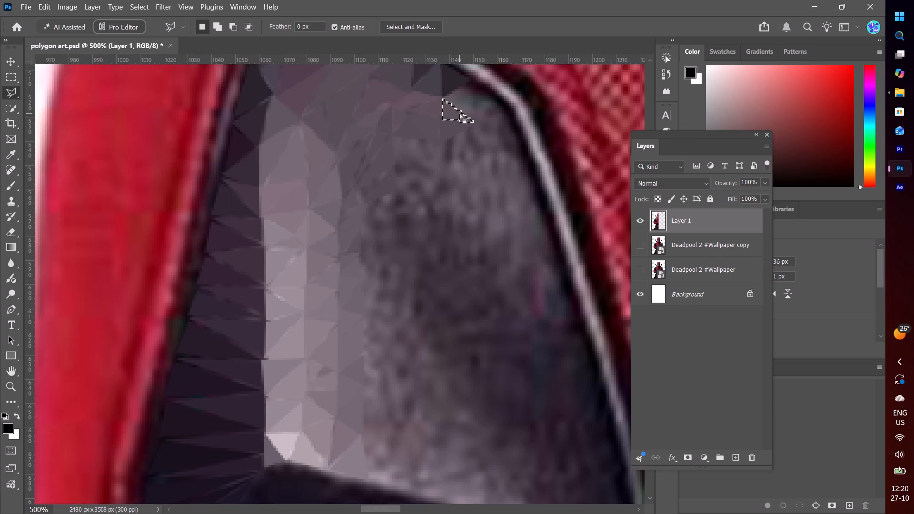
pyautogui.scroll(1, 459, 114)
pyautogui.scroll(2, 503, 133)
pyautogui.hotkey('ctrl', 'd')
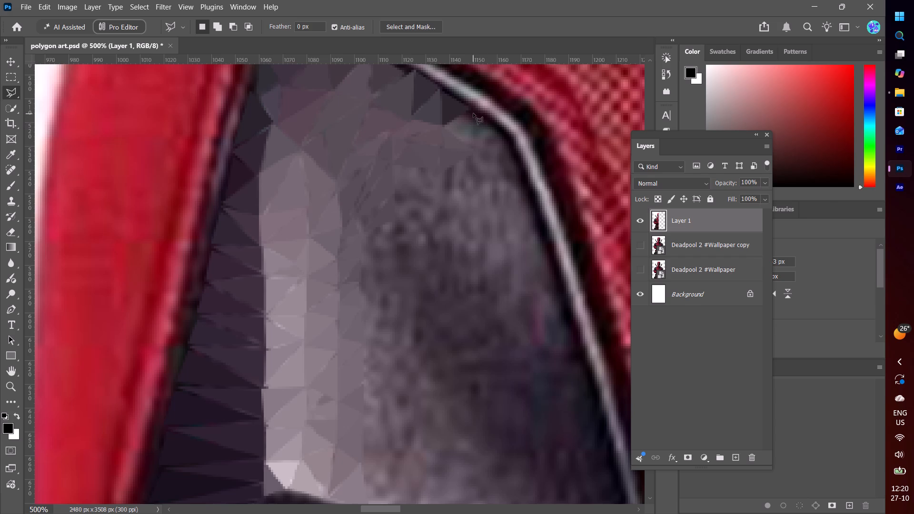
# Lasso a thin triangle about 22 by 9 px along the pale rim near the patch's upper corner, apply Average blur, and deselect.
pyautogui.click(471, 109)
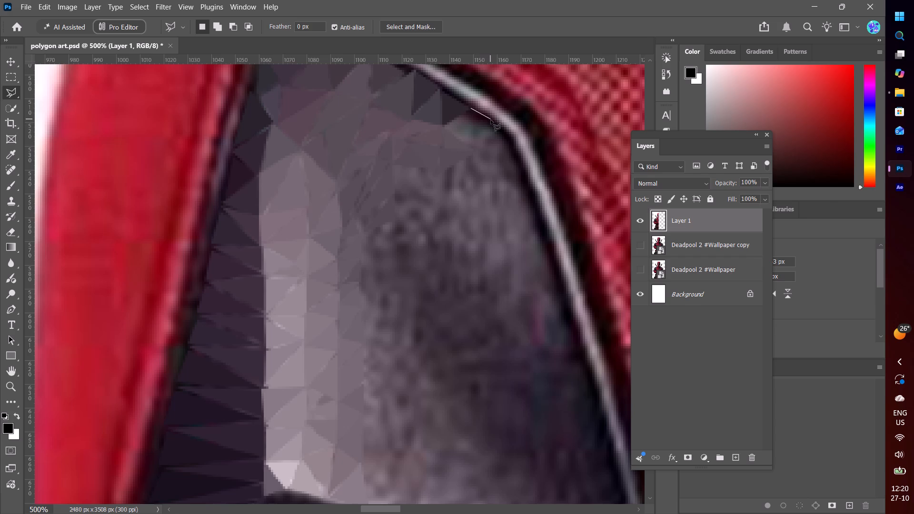
pyautogui.click(493, 120)
pyautogui.click(444, 128)
pyautogui.click(470, 109)
pyautogui.hotkey('ctrl', 'alt', 'd')
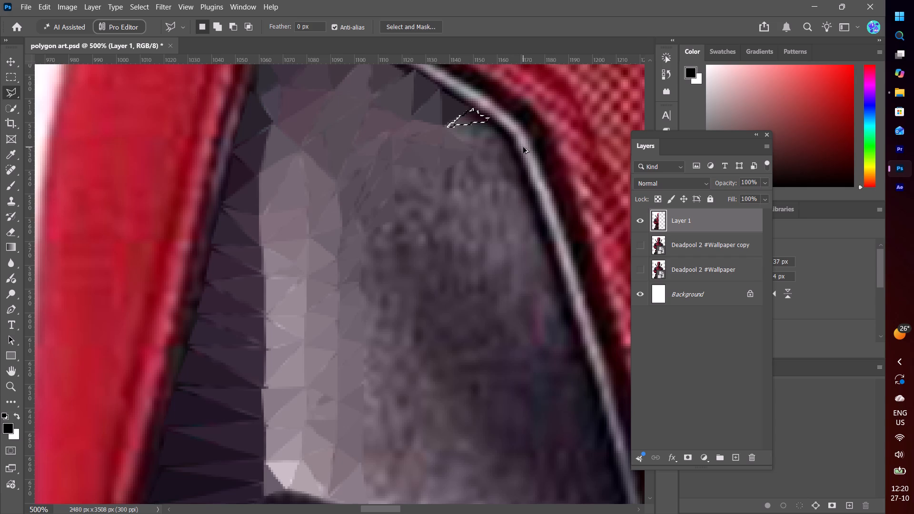
pyautogui.hotkey('ctrl', 'alt', 'f')
pyautogui.hotkey('ctrl', 'f')
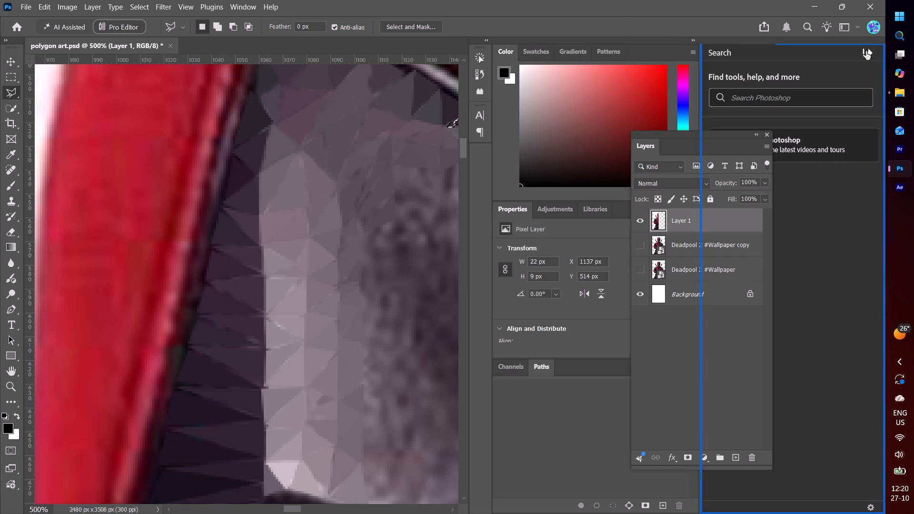
pyautogui.click(864, 53)
pyautogui.hotkey('ctrl', 'd')
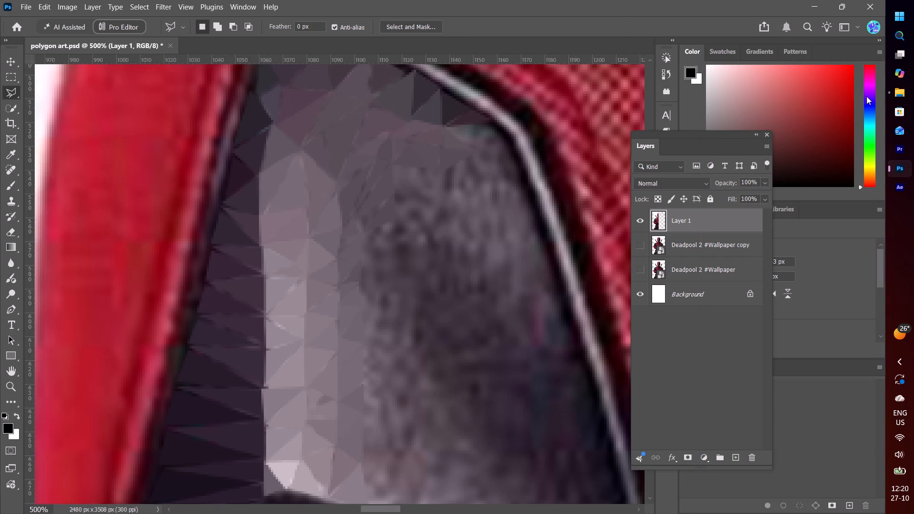
# Lasso a triangle about 22 by 12 px directly below the thin rim facet, apply Average blur, and deselect.
pyautogui.click(442, 128)
pyautogui.click(475, 149)
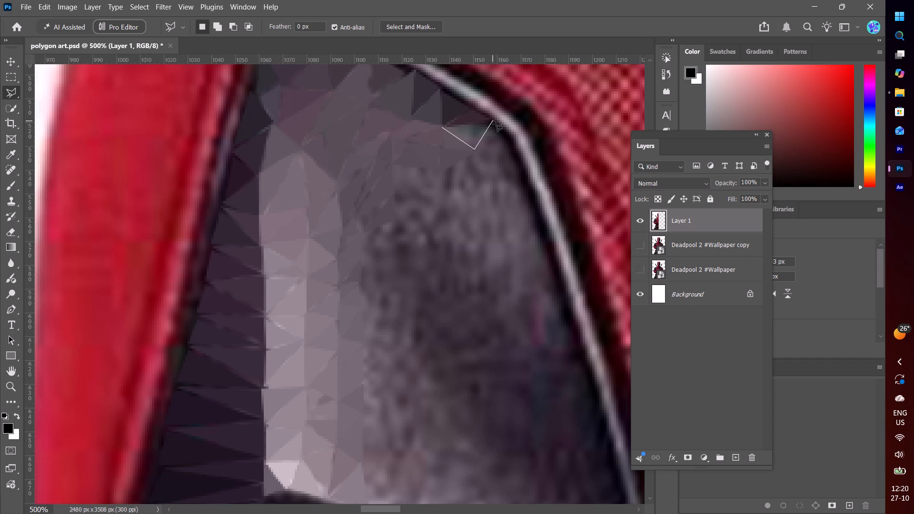
pyautogui.click(493, 120)
pyautogui.click(442, 127)
pyautogui.hotkey('ctrl', 'alt', 'f')
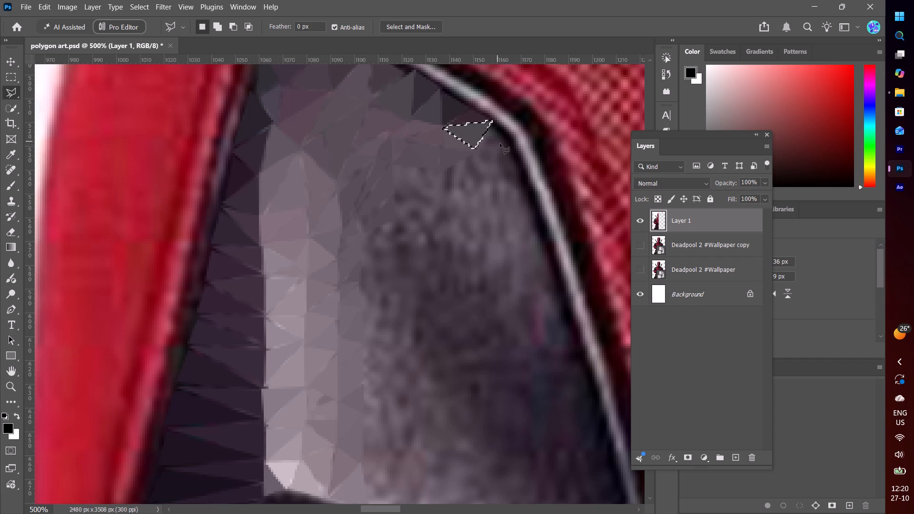
pyautogui.hotkey('ctrl', 'd')
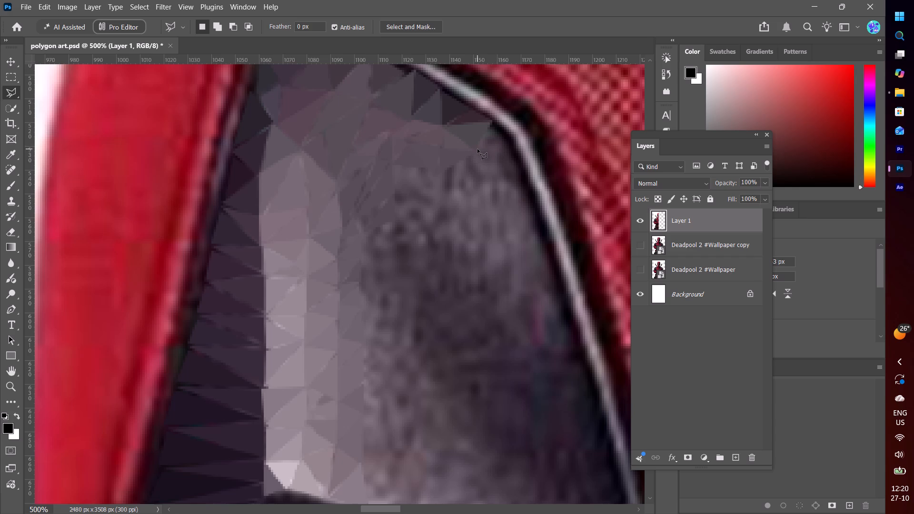
# Lasso a triangle about 17 by 12 px against the pale rim at the patch's upper outer corner, apply Average blur, and deselect.
pyautogui.click(475, 150)
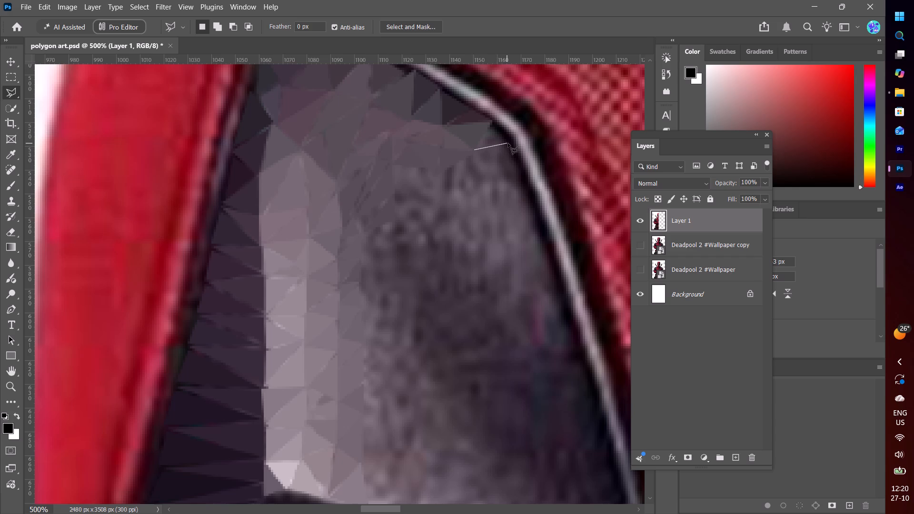
pyautogui.click(515, 142)
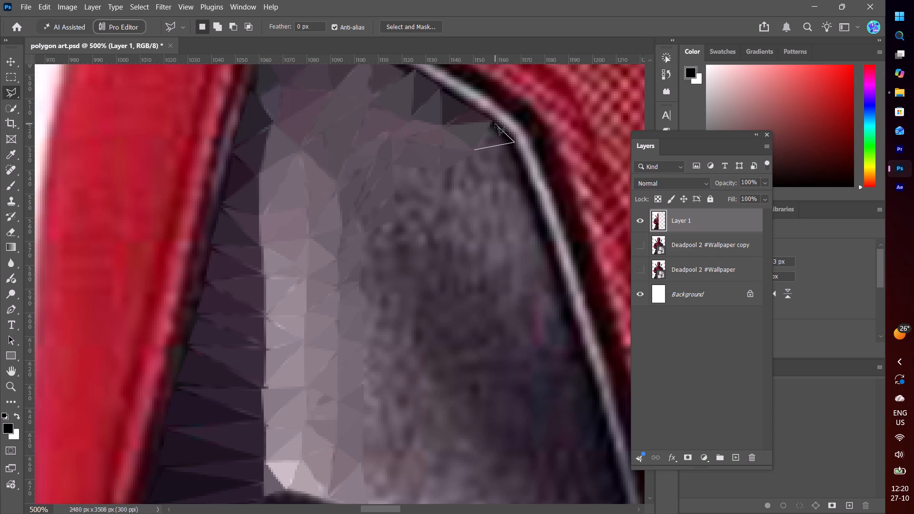
pyautogui.click(492, 122)
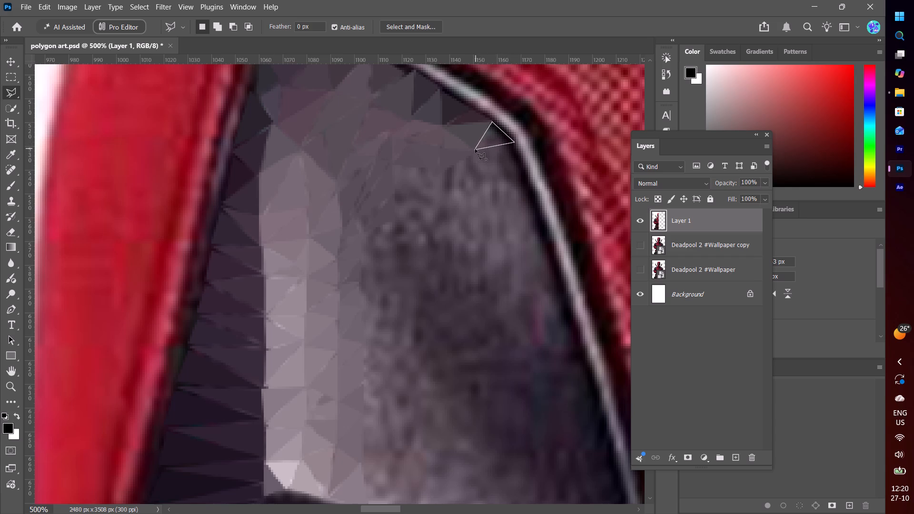
pyautogui.click(475, 149)
pyautogui.hotkey('ctrl', 'alt', 'f')
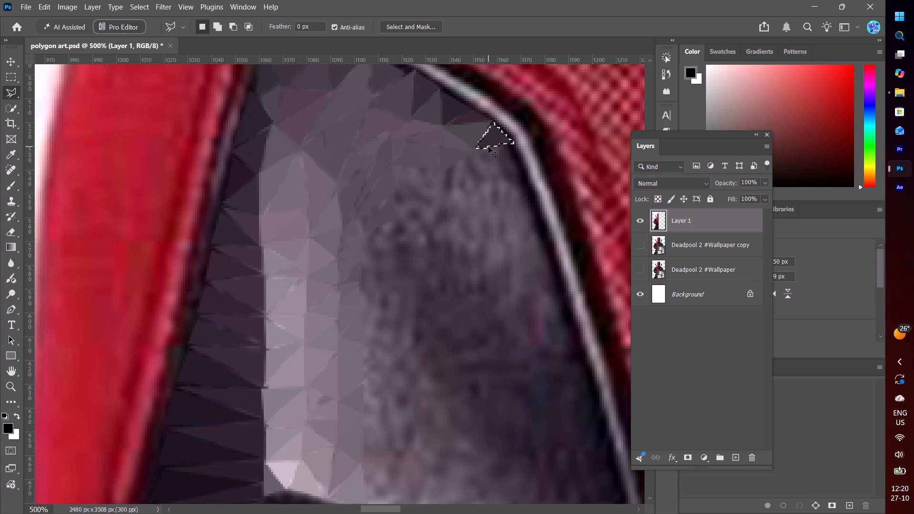
pyautogui.hotkey('ctrl', 'd')
# Lasso a triangle about 21 by 13 px directly below the last facet, reaching down the pale rim, apply Average blur, and deselect.
pyautogui.click(475, 152)
pyautogui.click(526, 172)
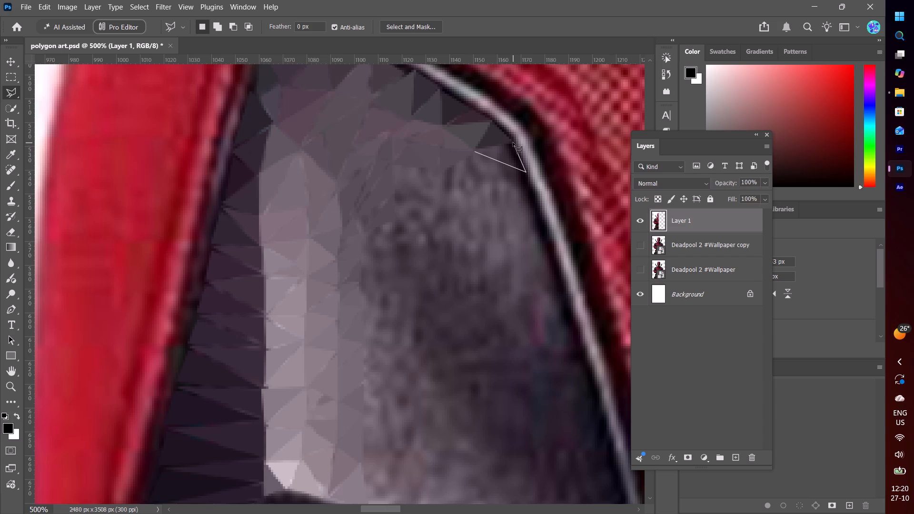
pyautogui.click(513, 142)
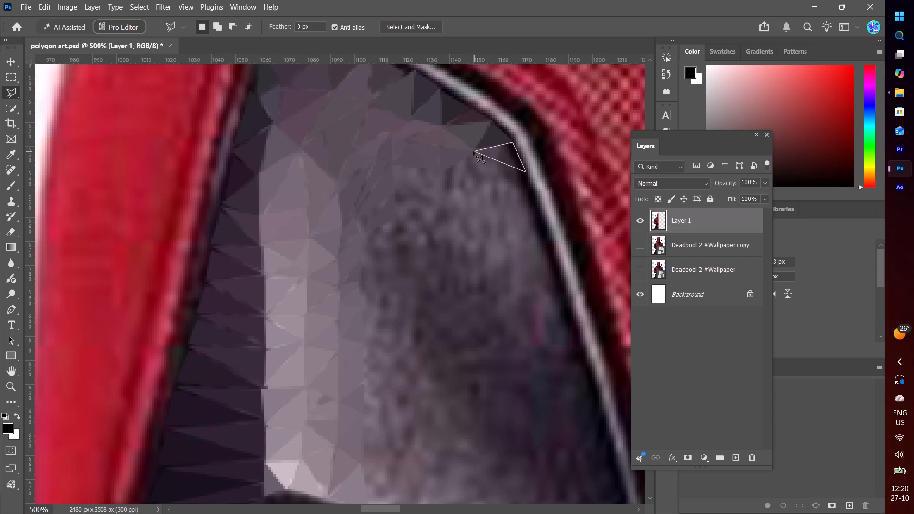
pyautogui.click(477, 150)
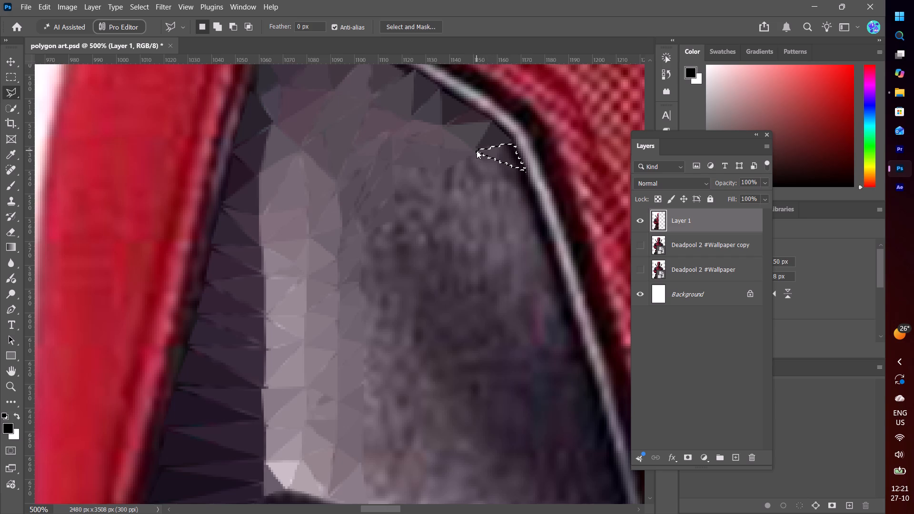
pyautogui.hotkey('ctrl', 'alt', 'f')
pyautogui.hotkey('ctrl', 'd')
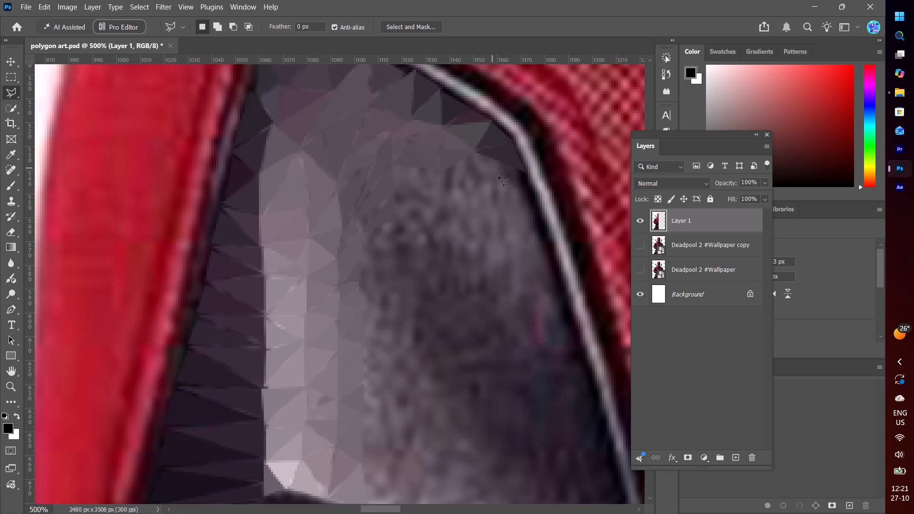
# Lasso a triangle about 18 by 11 px at the textured area's upper inner edge, below the finished facets, apply Average blur, and deselect.
pyautogui.scroll(-2, 507, 189)
pyautogui.scroll(2, 503, 146)
pyautogui.click(394, 166)
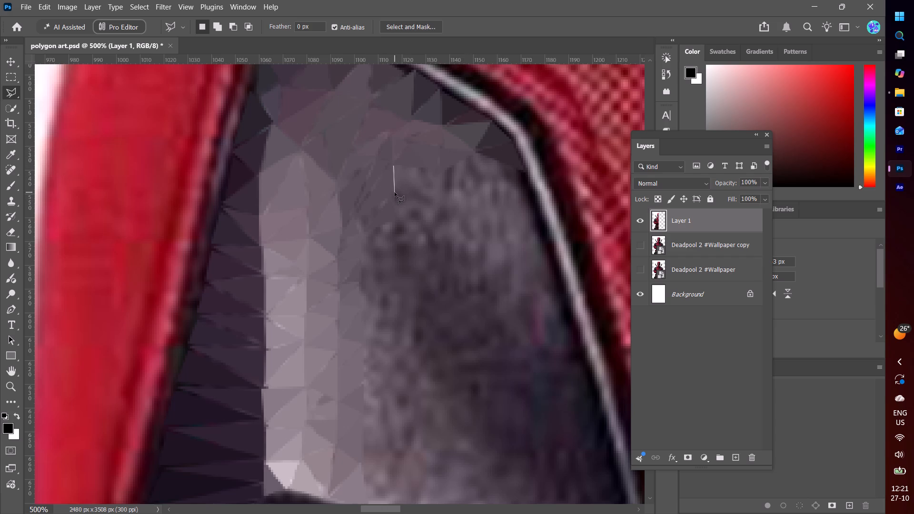
pyautogui.click(395, 192)
pyautogui.moveTo(441, 170); pyautogui.dragTo(435, 170)
pyautogui.click(394, 166)
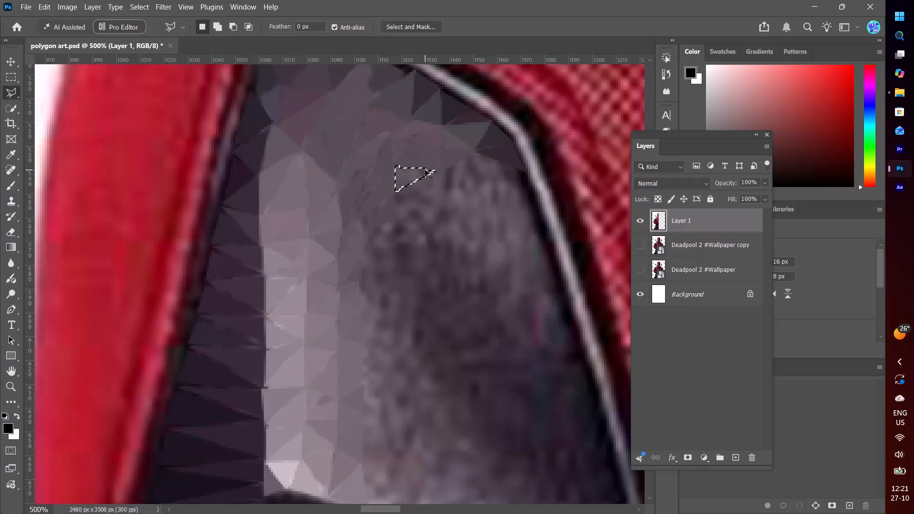
pyautogui.hotkey('ctrl', 'alt', 'f')
pyautogui.hotkey('ctrl', 'd')
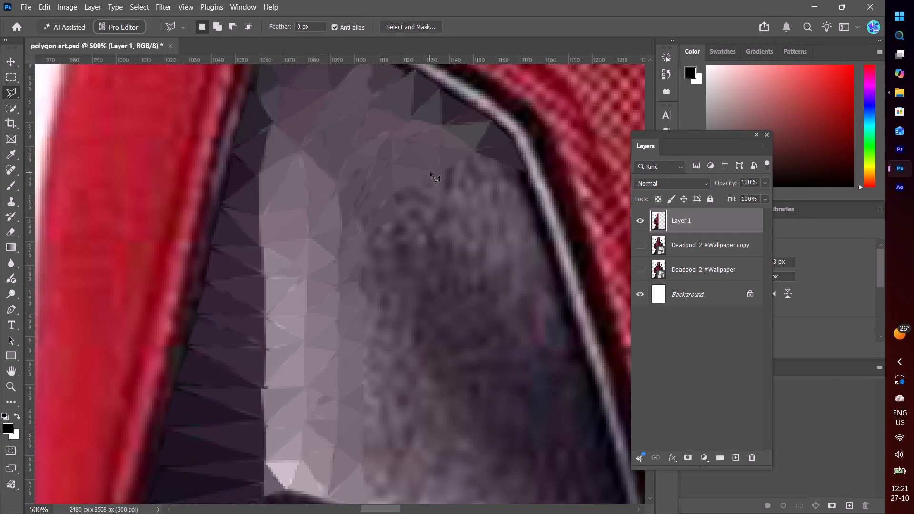
# Lasso a triangle about 17 by 15 px along the last facet's lower slanted edge, apply Average blur, and deselect.
pyautogui.click(430, 172)
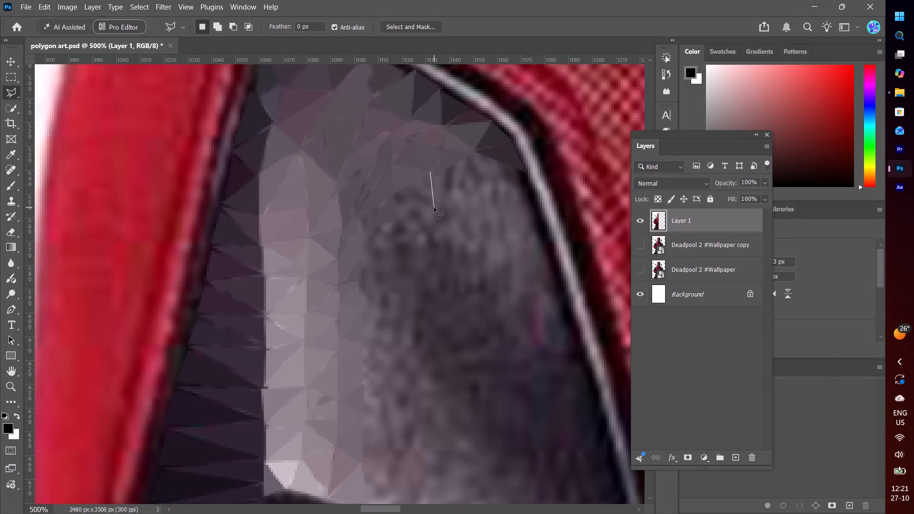
pyautogui.click(434, 208)
pyautogui.click(394, 194)
pyautogui.click(429, 171)
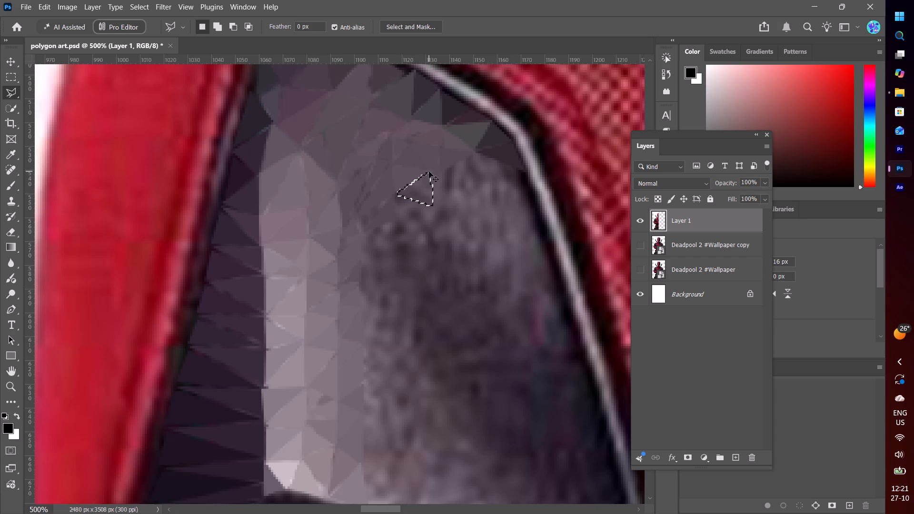
pyautogui.hotkey('ctrl', 'alt', 'f')
pyautogui.hotkey('ctrl', 'f')
pyautogui.click(861, 53)
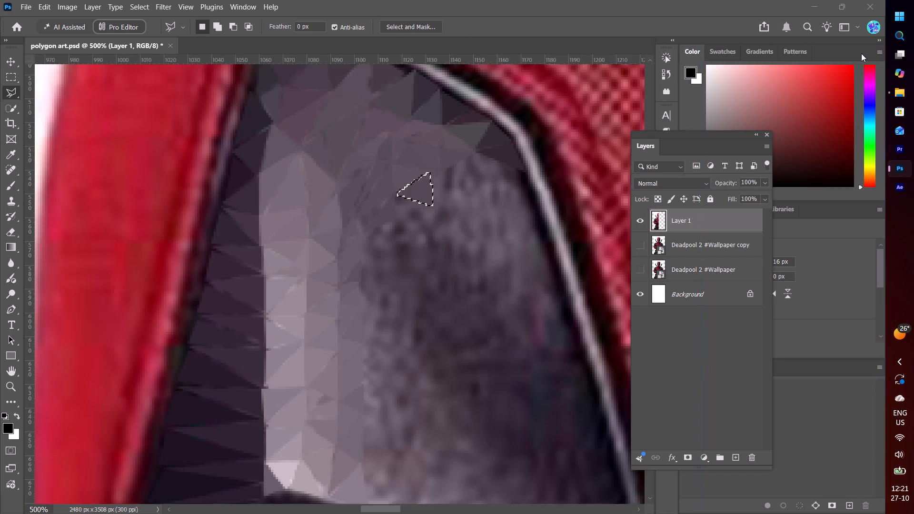
pyautogui.hotkey('ctrl', 'd')
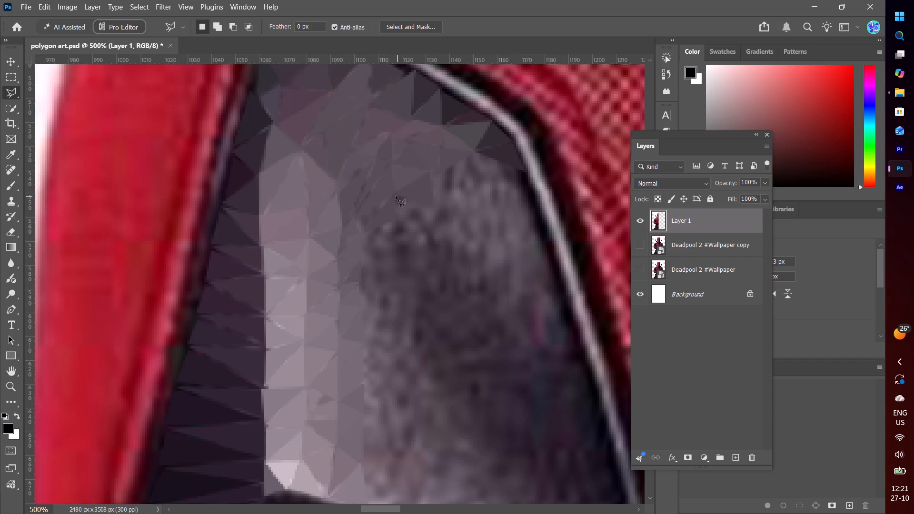
# Lasso a triangle about 15 by 12 px directly below the last facet, apply Average blur, save the document, and deselect.
pyautogui.click(396, 196)
pyautogui.click(398, 223)
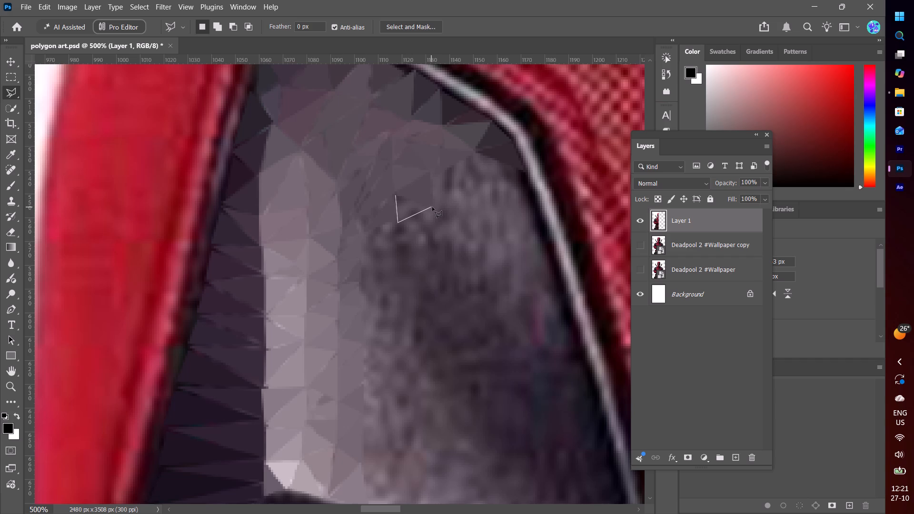
pyautogui.click(432, 207)
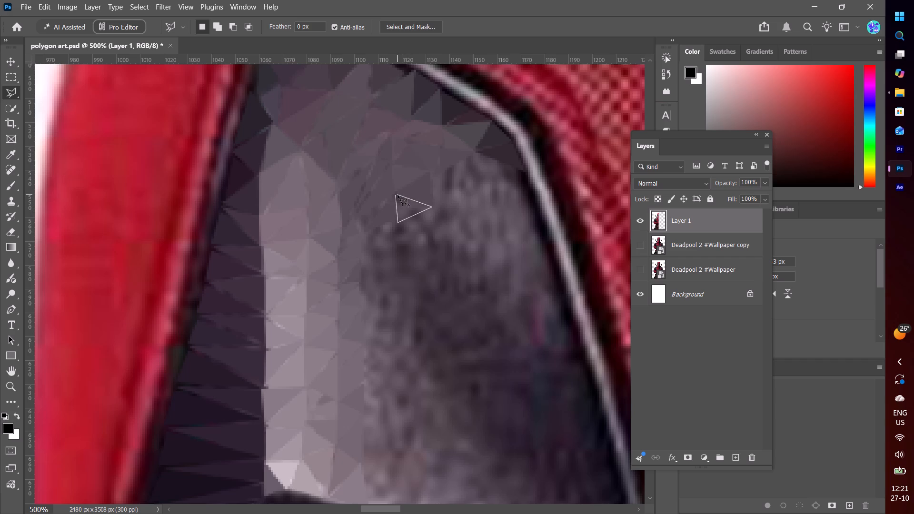
pyautogui.click(397, 195)
pyautogui.hotkey('ctrl', 'alt', 'f')
pyautogui.hotkey('ctrl', 's')
pyautogui.hotkey('ctrl', 'd')
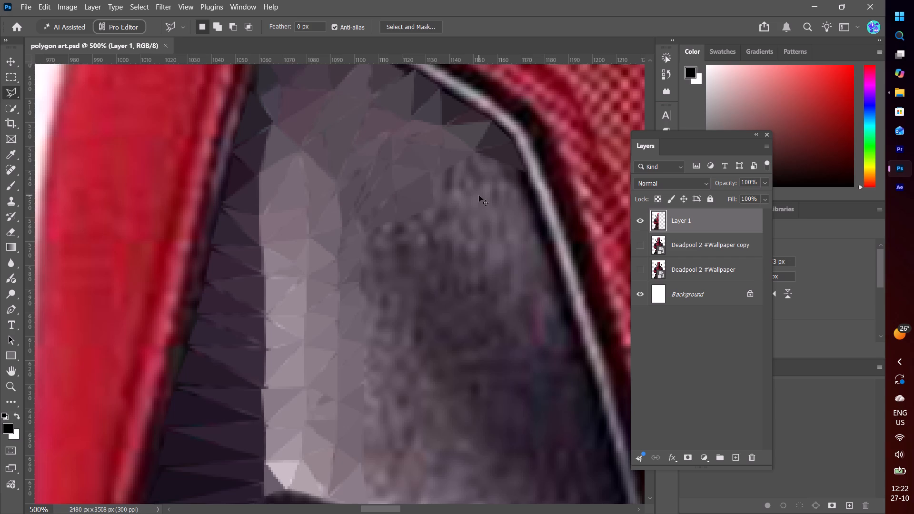
# Lasso a narrow triangle about 21 by 23 px rising from the recent facets toward the outer corner facets, apply Average blur, and deselect.
pyautogui.click(429, 173)
pyautogui.click(433, 203)
pyautogui.click(477, 150)
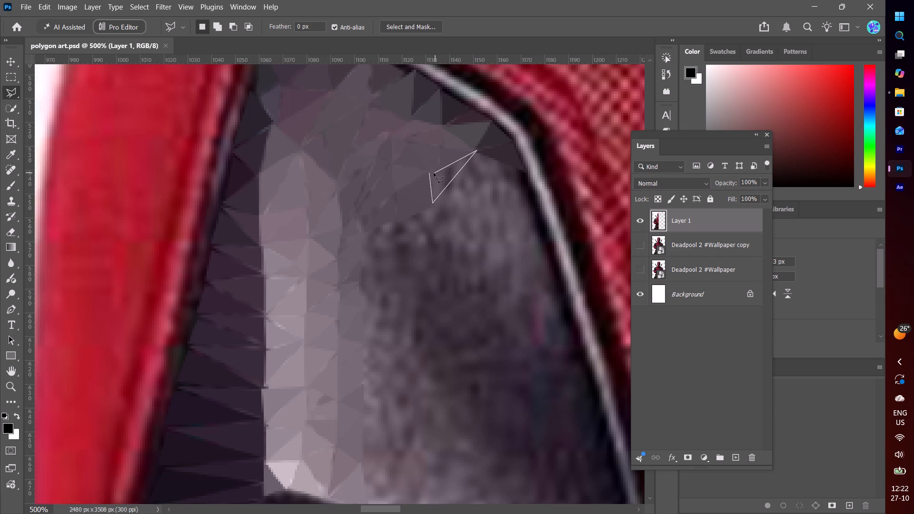
pyautogui.click(431, 173)
pyautogui.hotkey('ctrl', 'alt', 'd')
pyautogui.hotkey('ctrl', 'alt', 'f')
pyautogui.hotkey('ctrl', 'f')
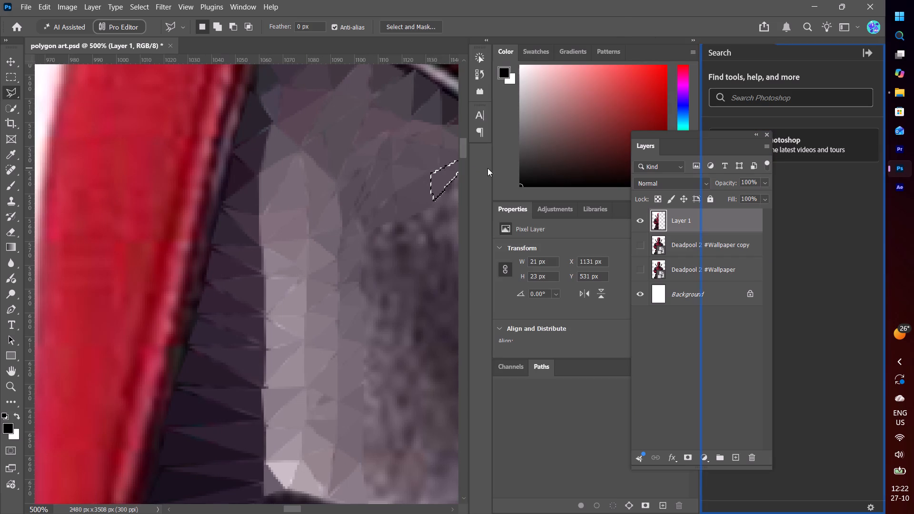
pyautogui.click(868, 54)
pyautogui.hotkey('ctrl', 'd')
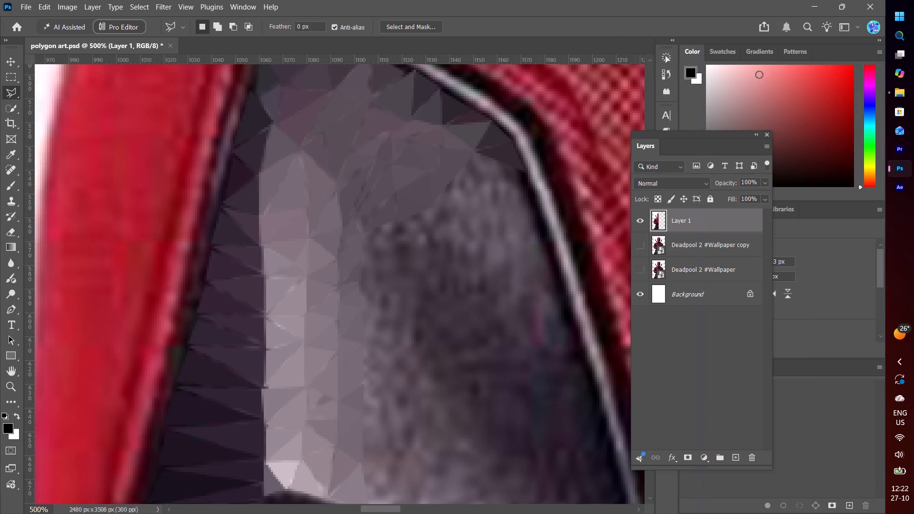
# Lasso a triangle about 19 by 21 px along the narrow facet's lower slanted edge, apply Average blur, and deselect.
pyautogui.click(474, 153)
pyautogui.click(479, 195)
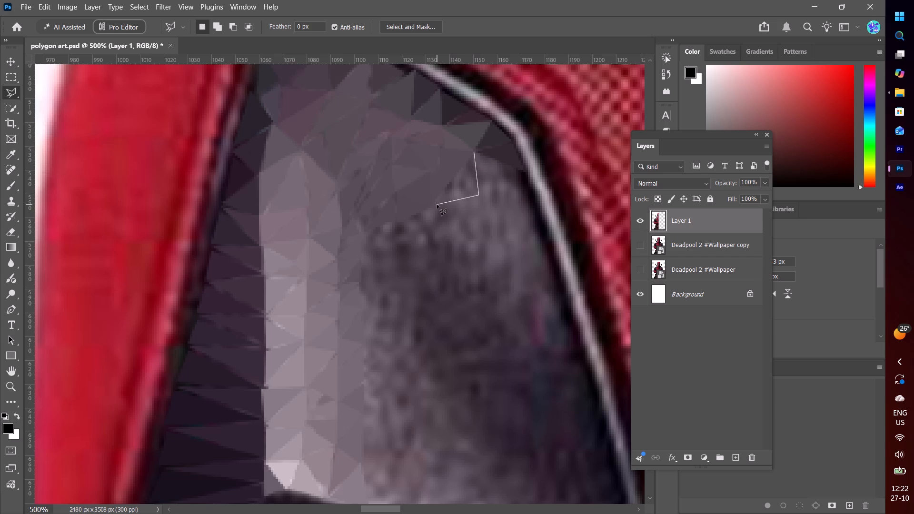
pyautogui.click(435, 203)
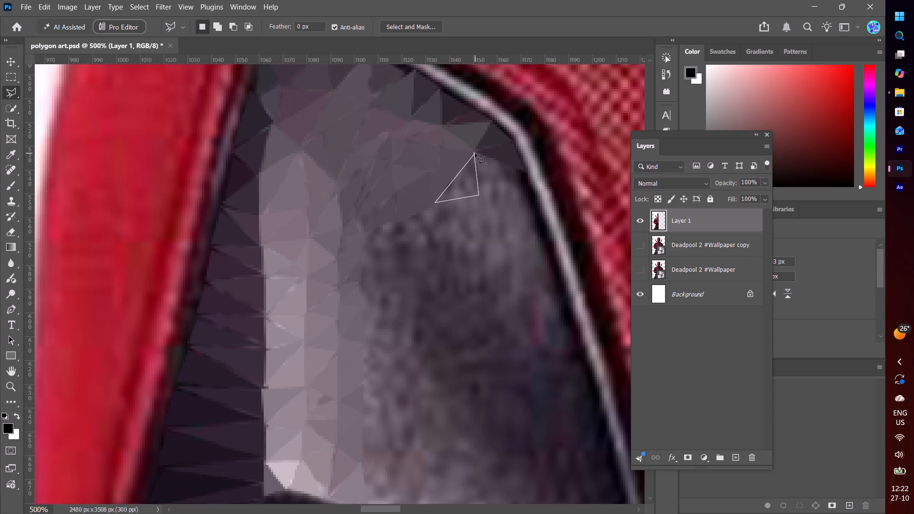
pyautogui.click(475, 153)
pyautogui.hotkey('ctrl', 'alt', 'f')
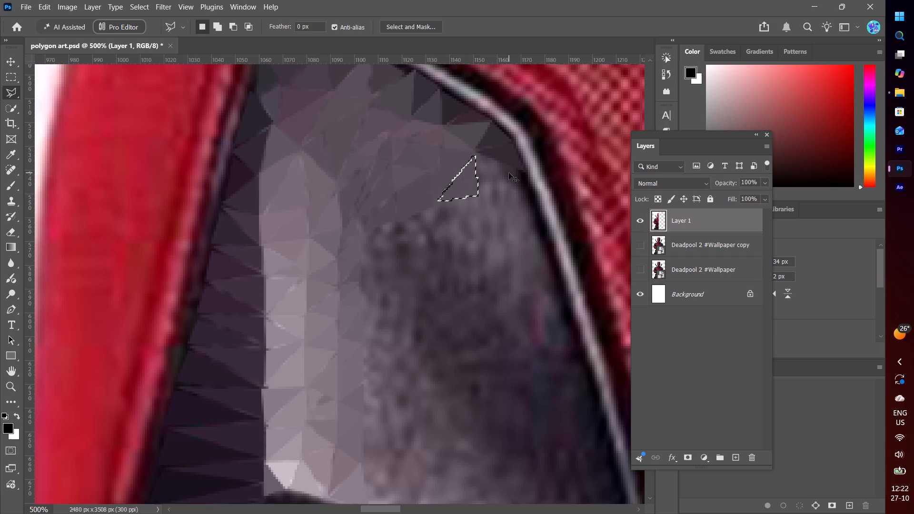
pyautogui.hotkey('ctrl', 'd')
# Lasso a triangle about 23 by 17 px between the last facet and the eye patch's outer rim, apply Average blur, save, and deselect.
pyautogui.click(473, 154)
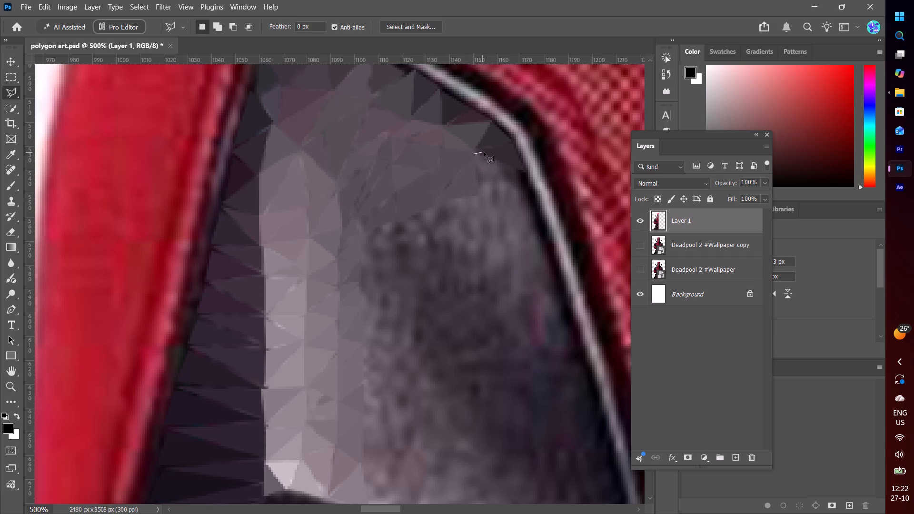
pyautogui.click(527, 174)
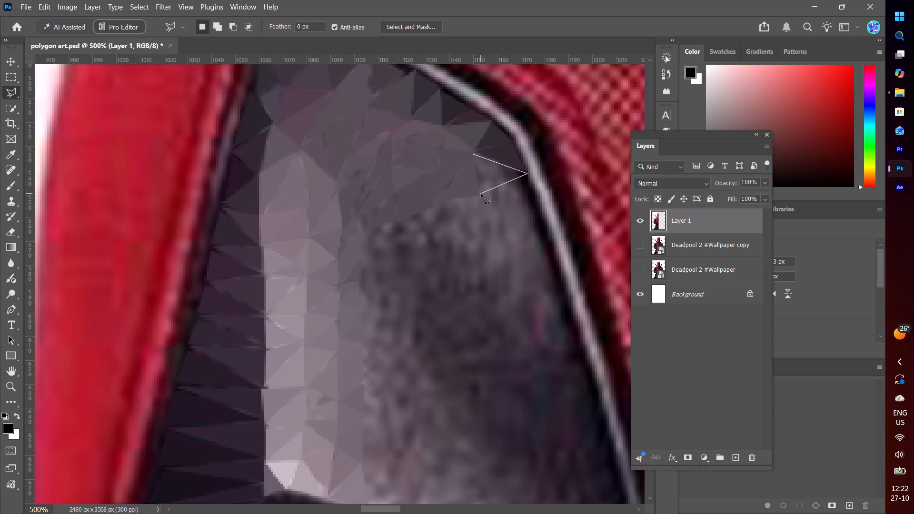
pyautogui.click(478, 196)
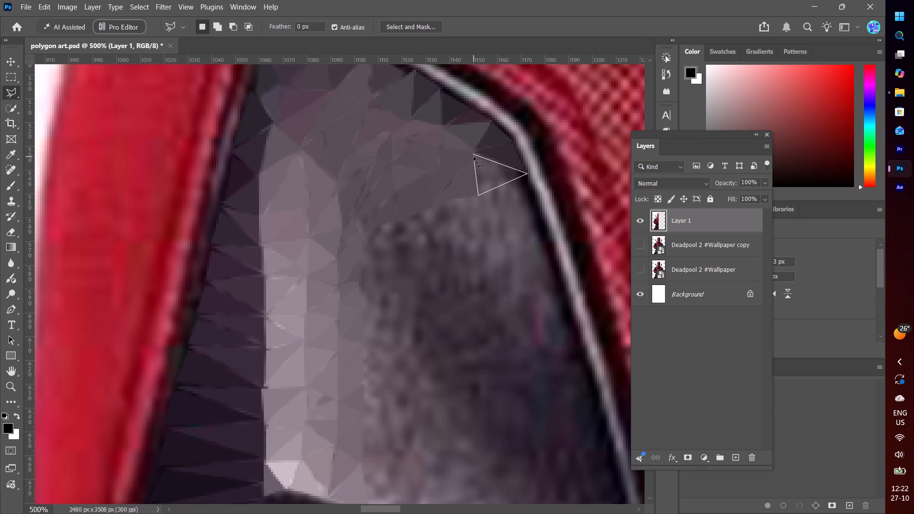
pyautogui.click(474, 156)
pyautogui.hotkey('ctrl', 'alt', 'f')
pyautogui.hotkey('ctrl', 's')
pyautogui.hotkey('ctrl', 'd')
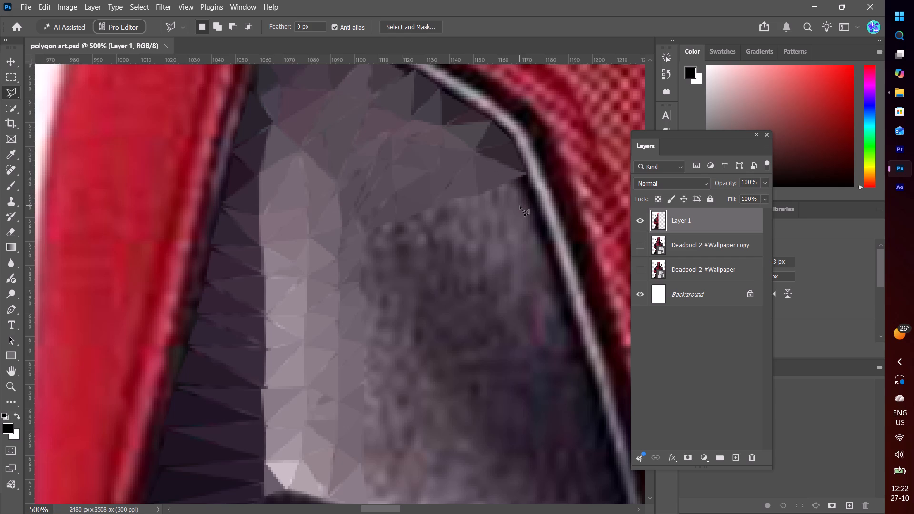
# Lasso a narrow triangle about 15 by 25 px below the upper facets, beside the light vertical facet column, apply Average blur, and deselect.
pyautogui.scroll(-7, 520, 206)
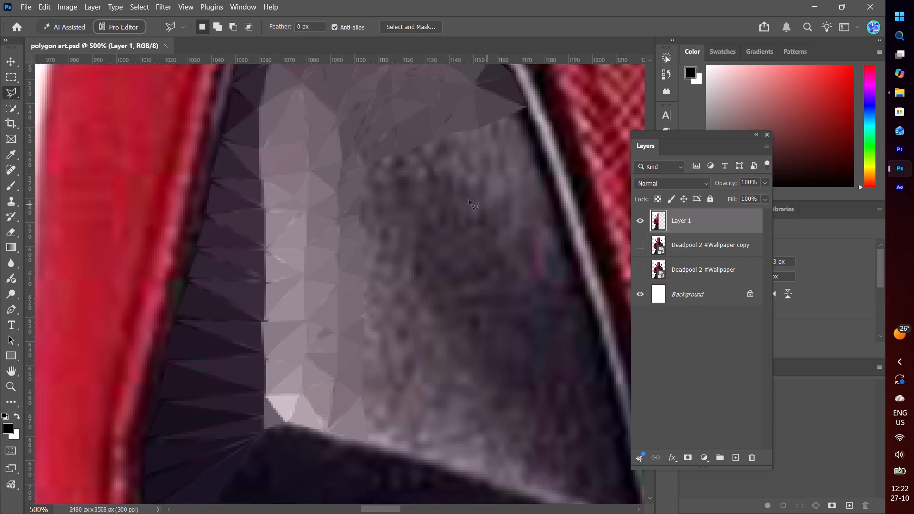
pyautogui.click(397, 156)
pyautogui.click(361, 216)
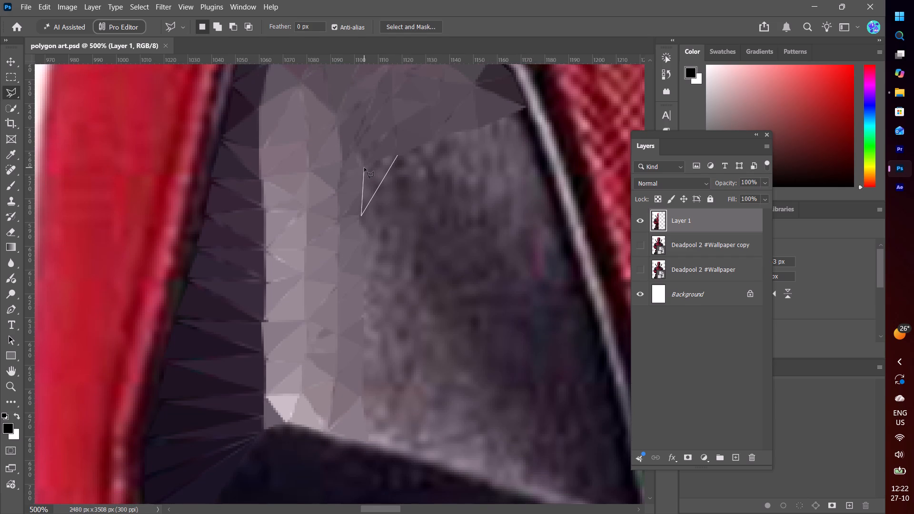
pyautogui.click(364, 168)
pyautogui.click(397, 155)
pyautogui.hotkey('ctrl', 'alt', 'd')
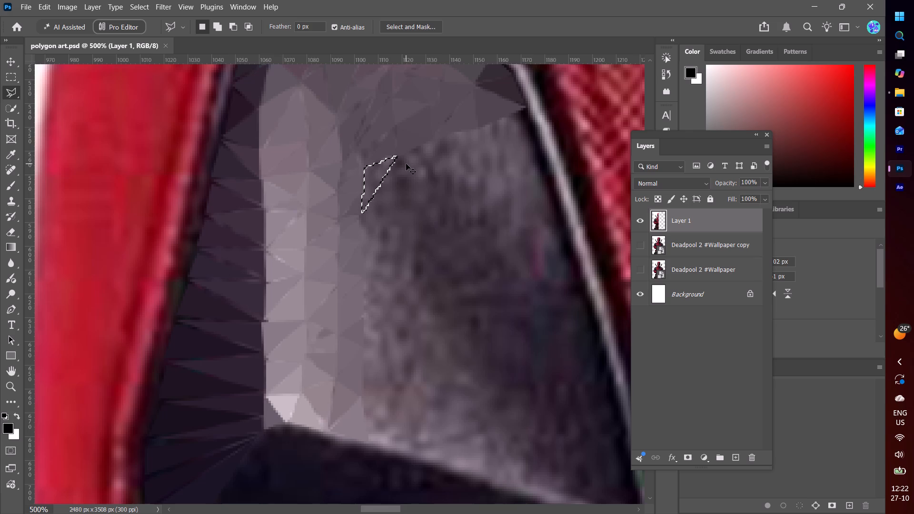
pyautogui.hotkey('ctrl', 'alt', 'f')
pyautogui.hotkey('ctrl', 'd')
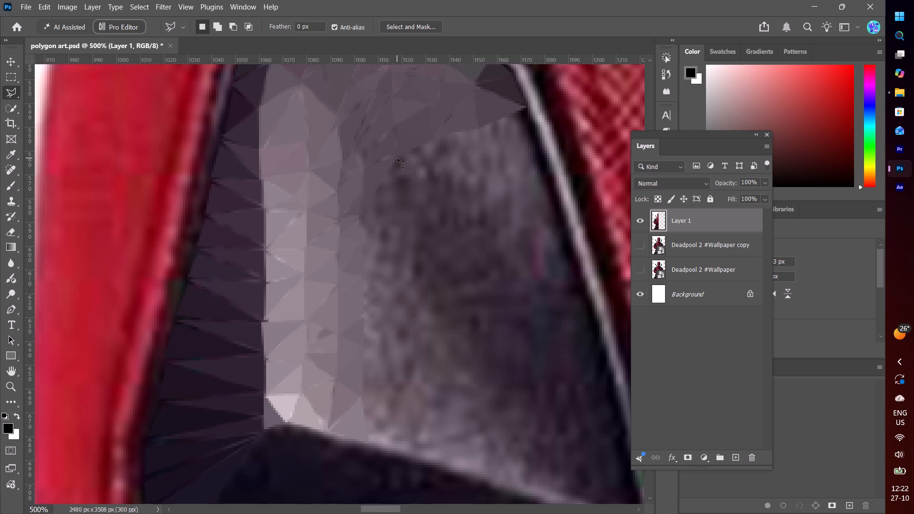
# Lasso a small triangle about 11 by 13 px along the narrow facet's slanted edge, apply Average blur, save the document, and deselect.
pyautogui.click(397, 158)
pyautogui.click(404, 178)
pyautogui.click(378, 189)
pyautogui.click(397, 158)
pyautogui.hotkey('ctrl', 'alt', 'f')
pyautogui.hotkey('ctrl', 's')
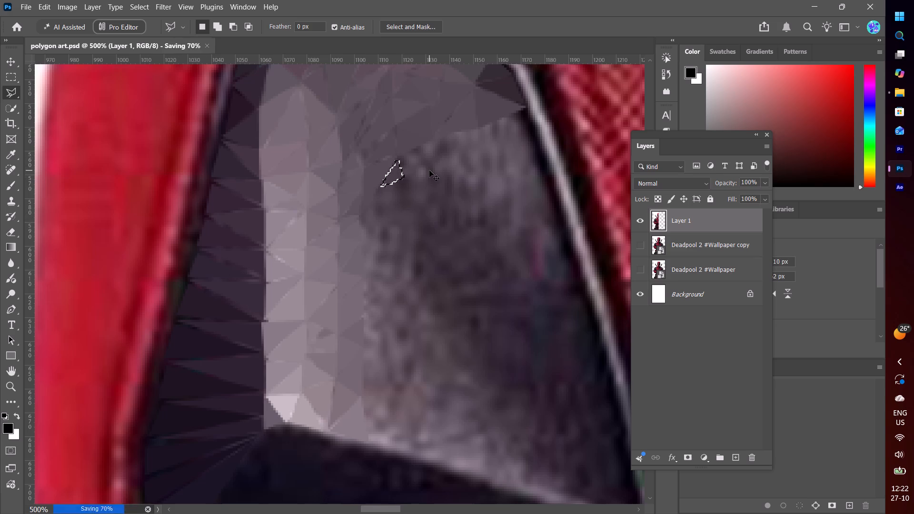
pyautogui.hotkey('ctrl', 'd')
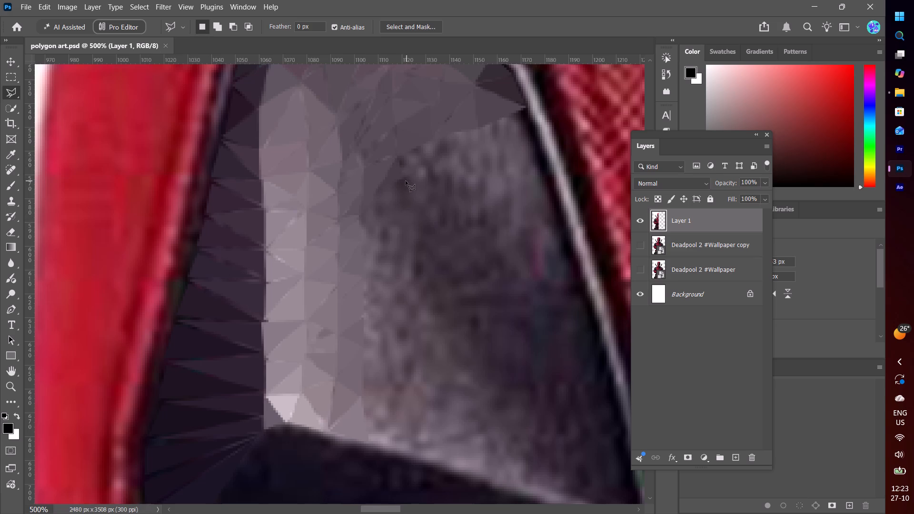
# Lasso an irregular five-cornered shape about 16 by 13 px directly below the small facet, apply Average blur, and deselect.
pyautogui.click(404, 178)
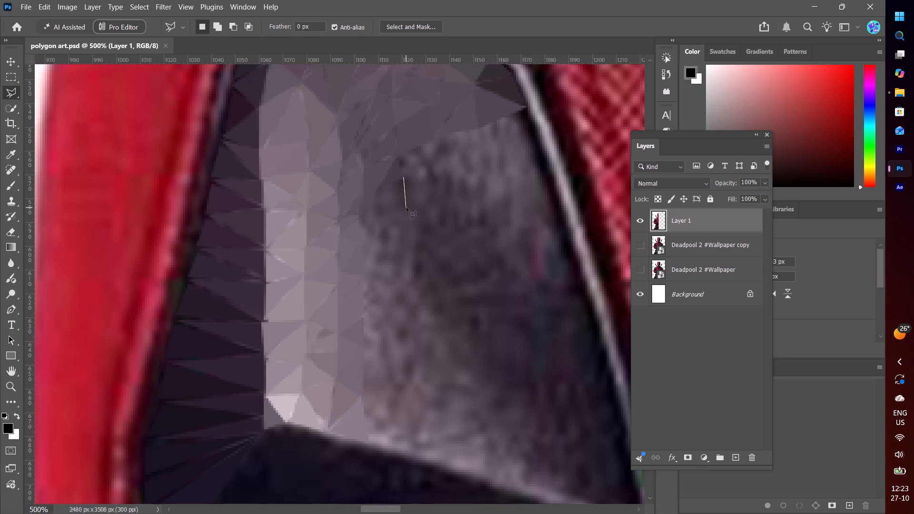
pyautogui.click(409, 206)
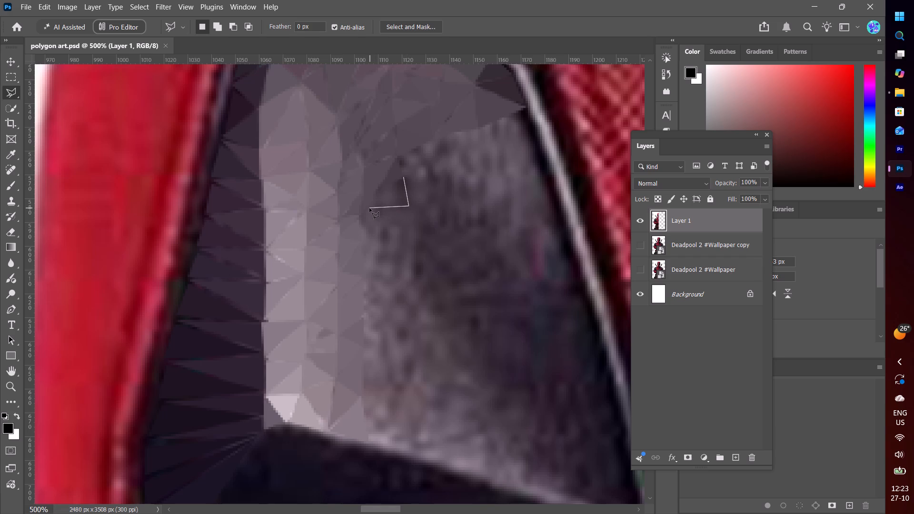
pyautogui.click(369, 208)
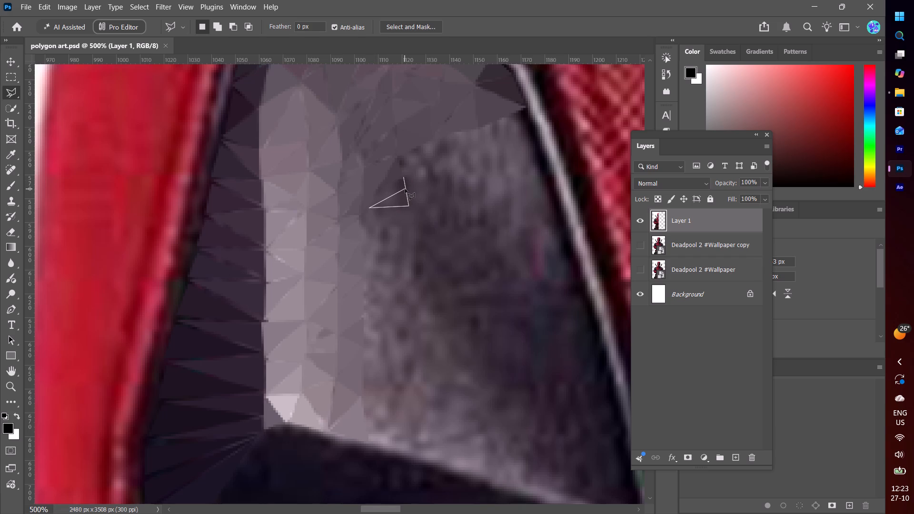
pyautogui.click(406, 196)
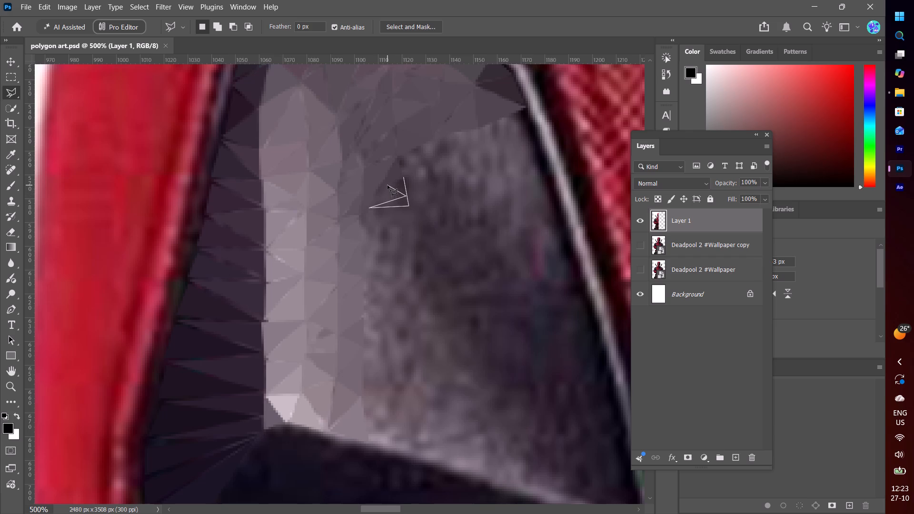
pyautogui.click(387, 185)
pyautogui.click(402, 179)
pyautogui.hotkey('ctrl', 'alt', 'f')
pyautogui.hotkey('ctrl', 'alt', 'd')
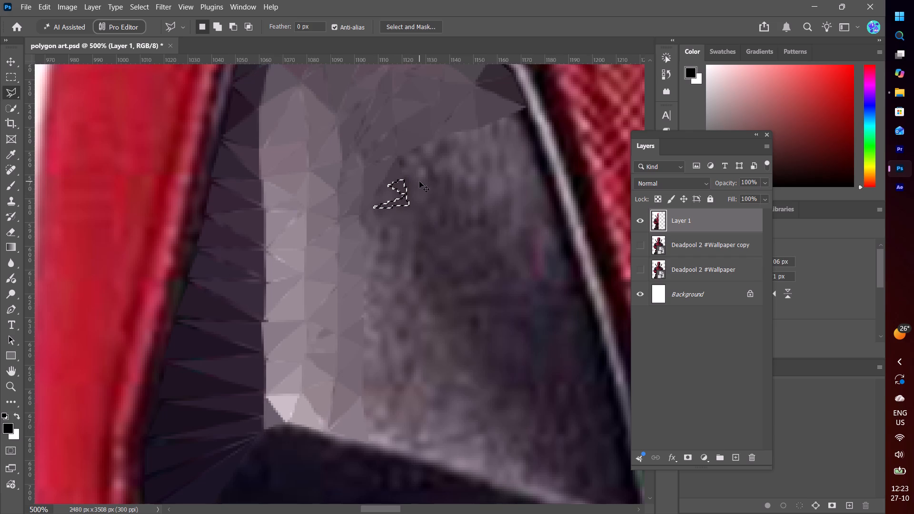
pyautogui.hotkey('ctrl', 'd')
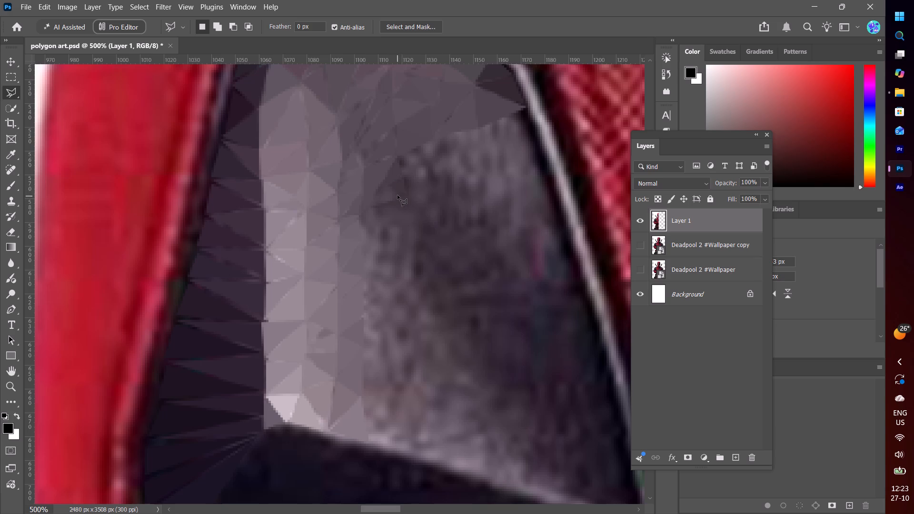
# Lasso a triangle about 13 by 10 px over the notch in the five-cornered facet's inner side, apply Average blur, and deselect.
pyautogui.click(399, 195)
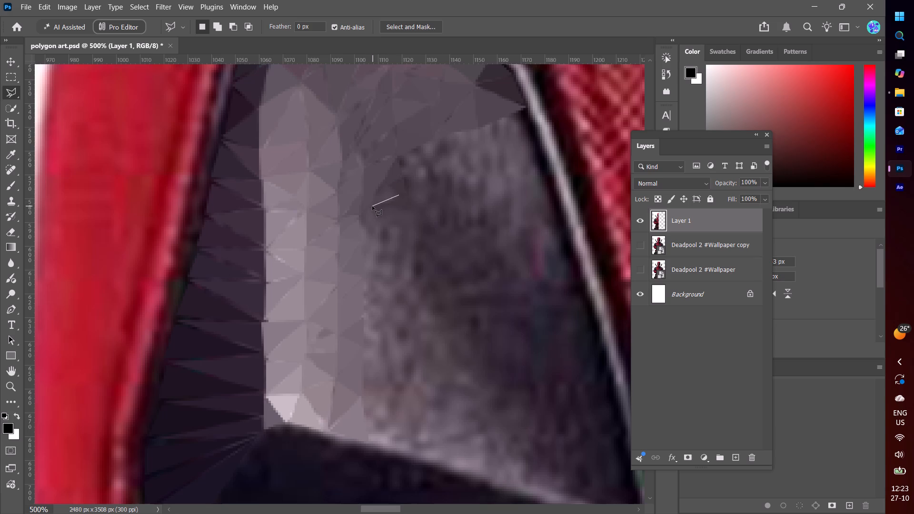
pyautogui.click(368, 208)
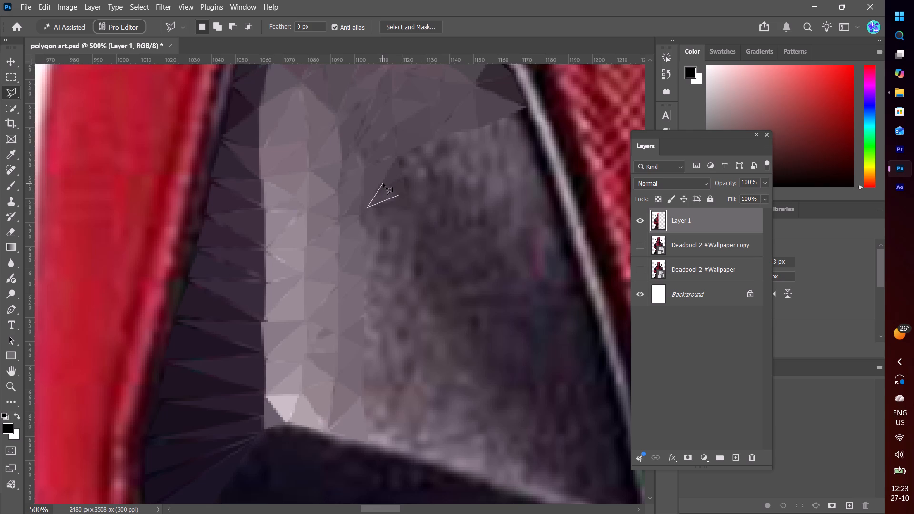
pyautogui.click(383, 183)
pyautogui.click(398, 194)
pyautogui.hotkey('ctrl', 'alt', 'f')
pyautogui.hotkey('ctrl', 'd')
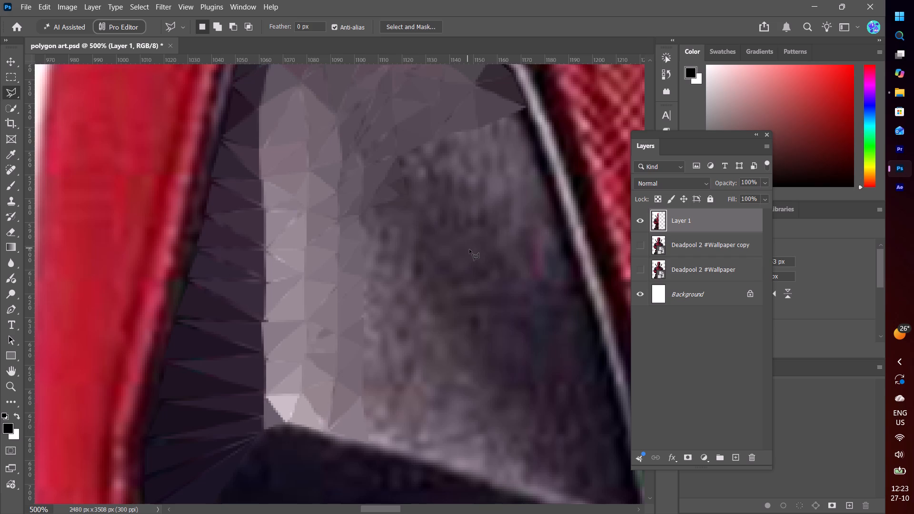
# Review the faceted upper part of the eye patch up close and in the context of the whole mask.
pyautogui.scroll(15, 469, 249)
pyautogui.scroll(-7, 469, 249)
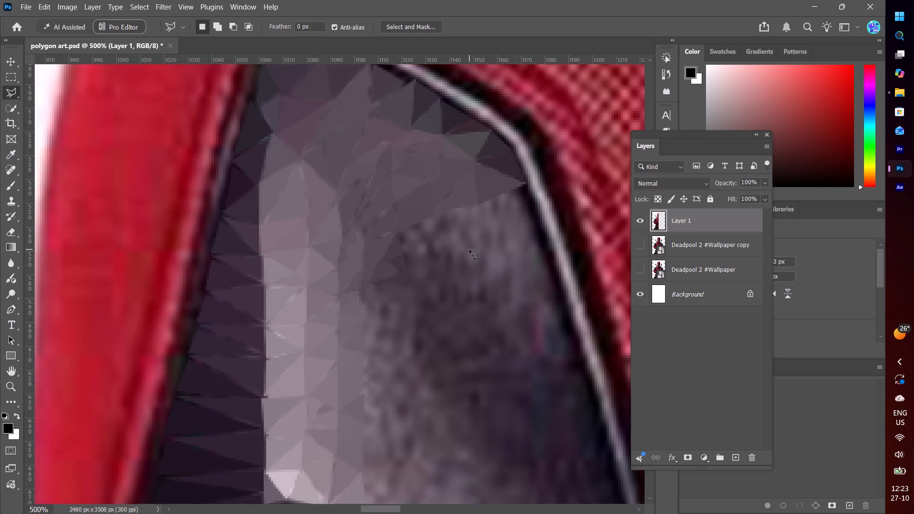
pyautogui.scroll(-8, 469, 249)
pyautogui.hotkey('ctrl', '-')
pyautogui.hotkey('ctrl', '-')
pyautogui.hotkey('ctrl', '-')
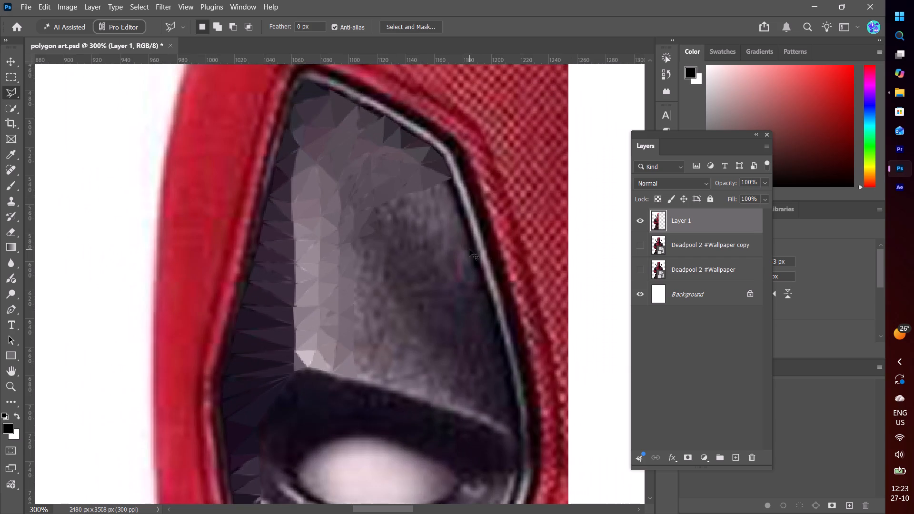
pyautogui.hotkey('ctrl', '-')
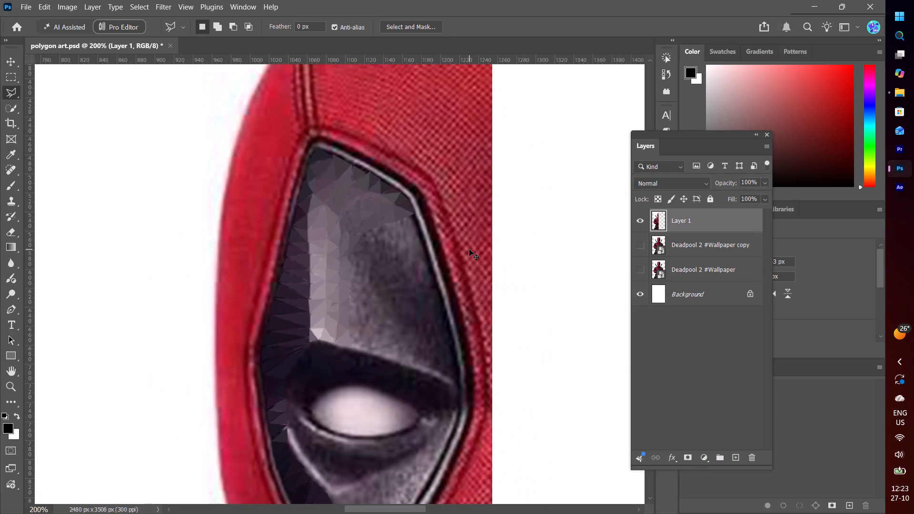
pyautogui.hotkey('ctrl', '=')
pyautogui.hotkey('ctrl', '=')
pyautogui.hotkey('ctrl', '=')
pyautogui.hotkey('ctrl', '=')
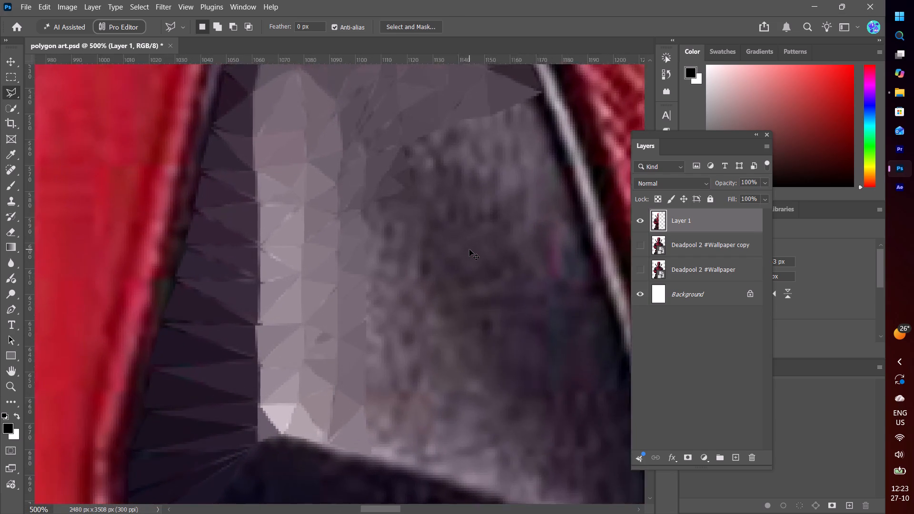
pyautogui.hotkey('ctrl', '-')
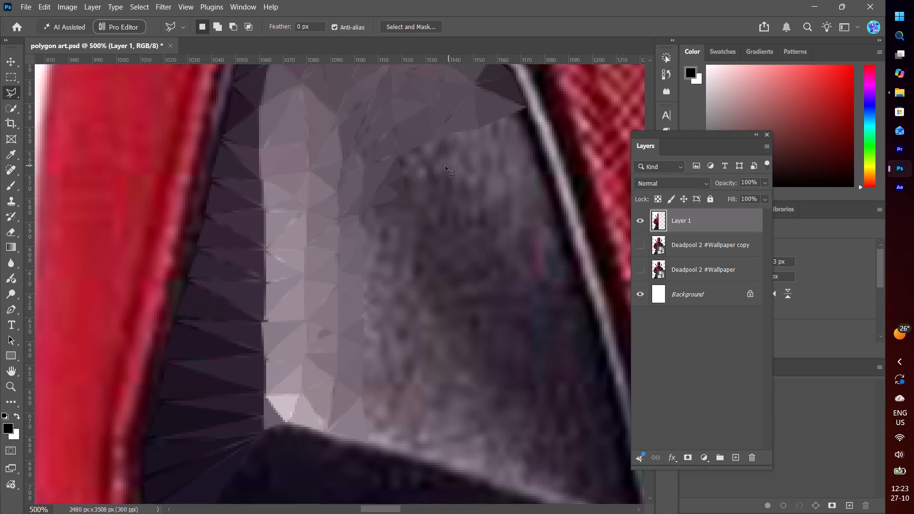
# Lasso a triangle about 13 by 16 px under the upper facets' lower edge, outward of the small facets, apply Average blur, and deselect.
pyautogui.click(436, 139)
pyautogui.click(432, 177)
pyautogui.click(404, 176)
pyautogui.click(435, 140)
pyautogui.hotkey('ctrl', 'alt', 'f')
pyautogui.hotkey('ctrl', 'd')
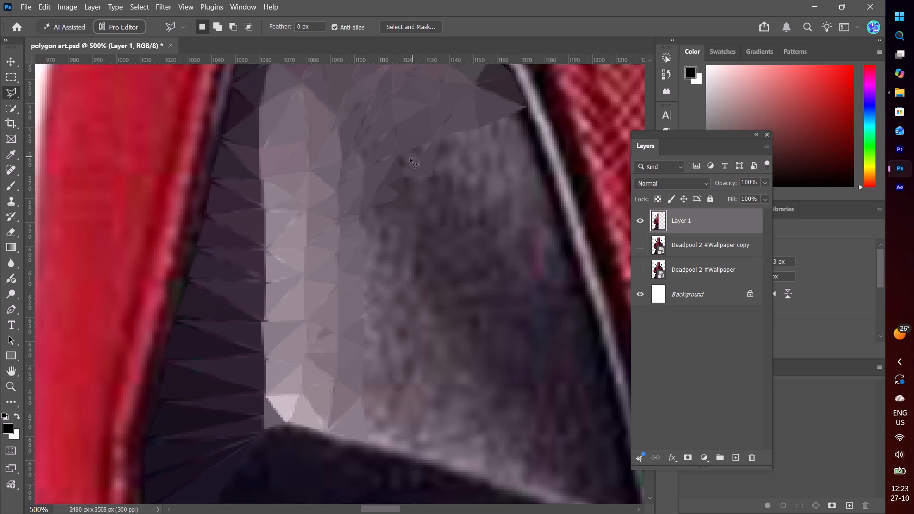
# Lasso a triangle about 14 by 15 px between the newest facet and the facets above it, apply Average blur, and deselect.
pyautogui.click(400, 156)
pyautogui.click(403, 176)
pyautogui.click(434, 140)
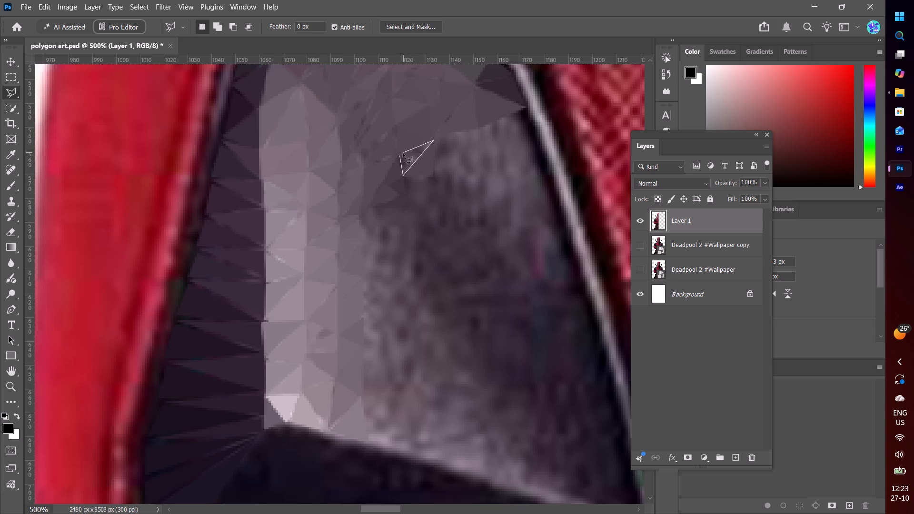
pyautogui.click(399, 156)
pyautogui.hotkey('ctrl', 'alt', 'f')
pyautogui.hotkey('ctrl', 'd')
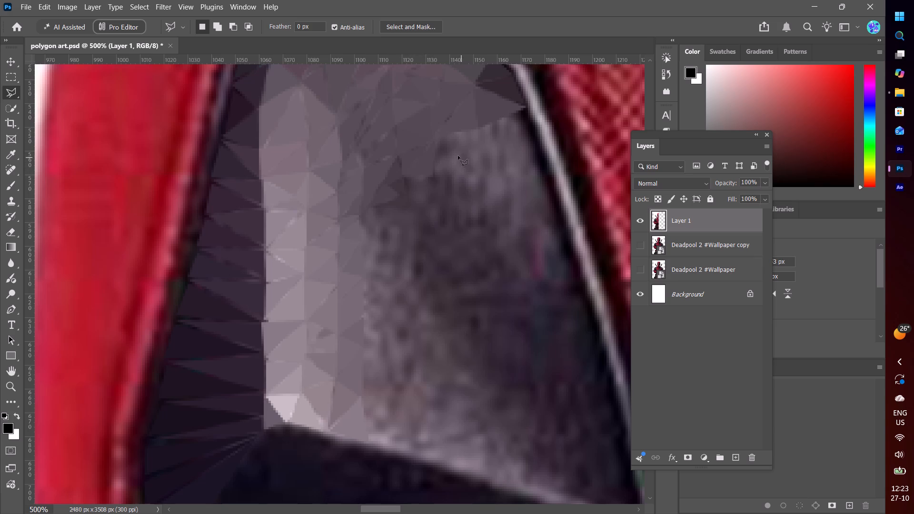
# Lasso a triangle about 19 by 19 px outward of that facet, along the upper facets' lower edge, apply Average blur, and deselect.
pyautogui.moveTo(435, 141); pyautogui.dragTo(435, 147)
pyautogui.click(435, 176)
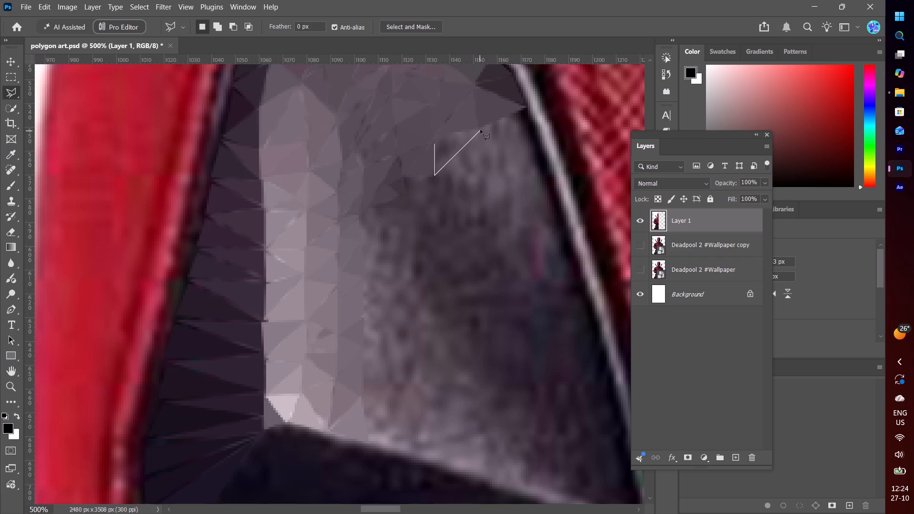
pyautogui.click(480, 129)
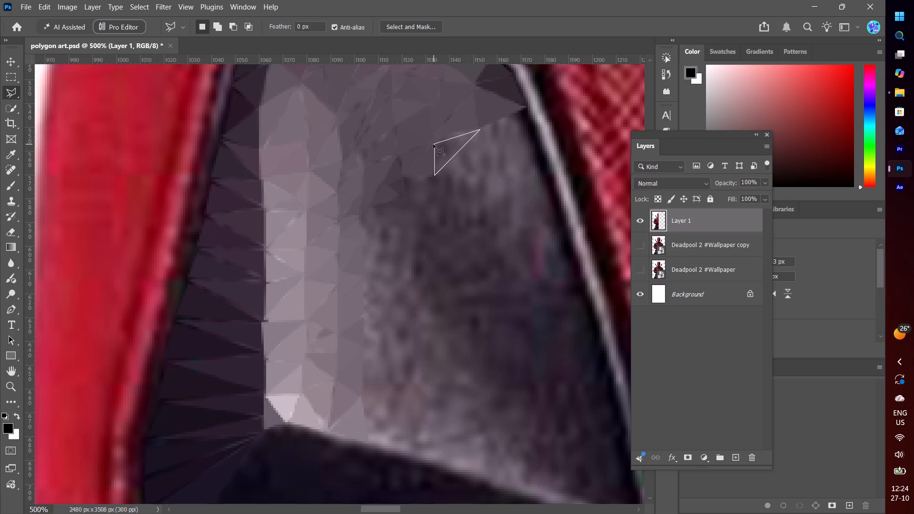
pyautogui.click(436, 144)
pyautogui.hotkey('ctrl', 'alt', 'd')
pyautogui.hotkey('ctrl', 'alt', 'f')
pyautogui.hotkey('ctrl', 'd')
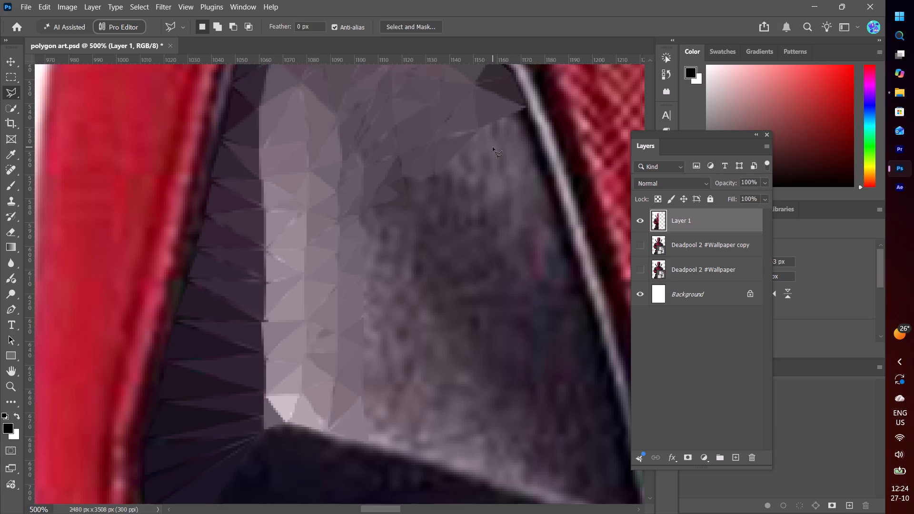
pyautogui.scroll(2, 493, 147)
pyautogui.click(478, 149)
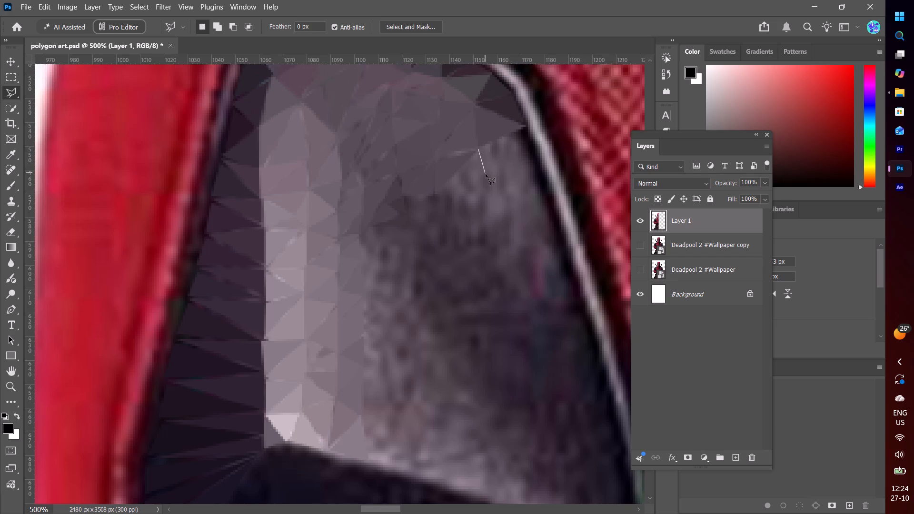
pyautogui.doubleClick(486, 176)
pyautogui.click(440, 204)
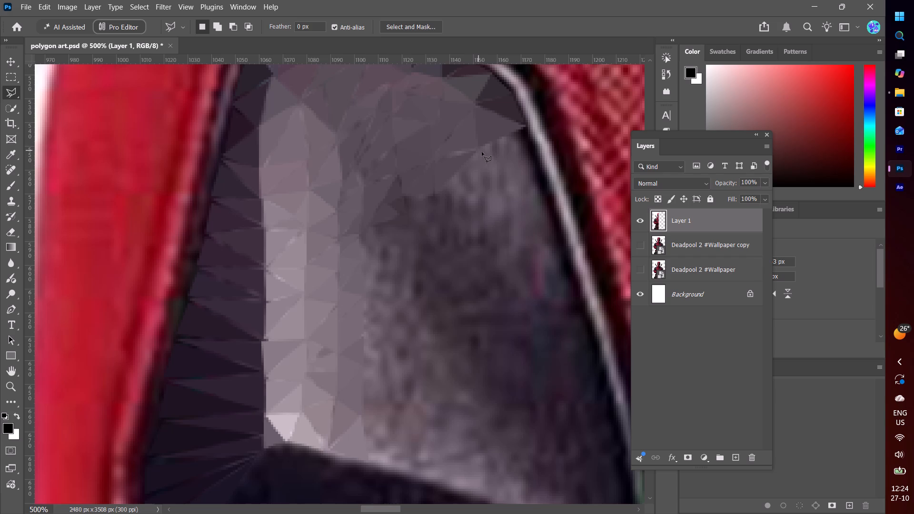
# Lasso a triangle about 18 by 19 px against the previous facet's slanted lower edge, apply Average blur, and deselect.
pyautogui.click(476, 148)
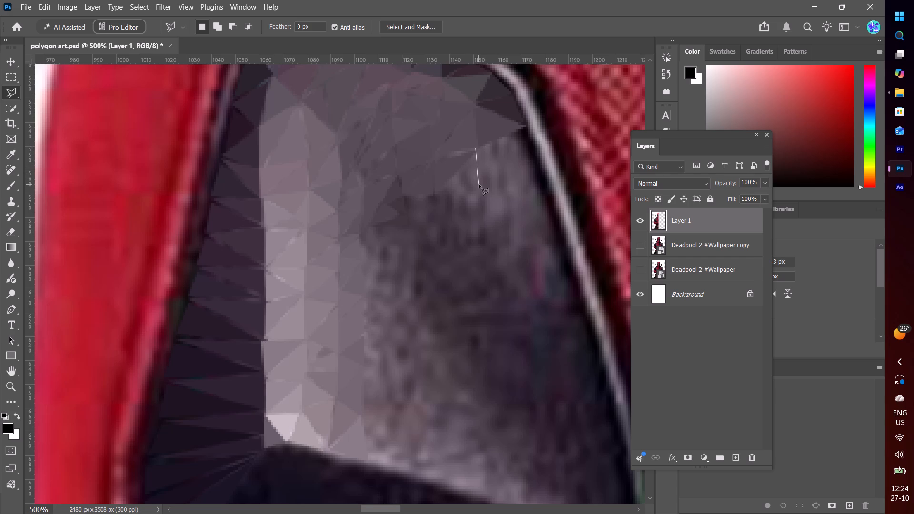
pyautogui.click(479, 186)
pyautogui.click(436, 195)
pyautogui.click(477, 148)
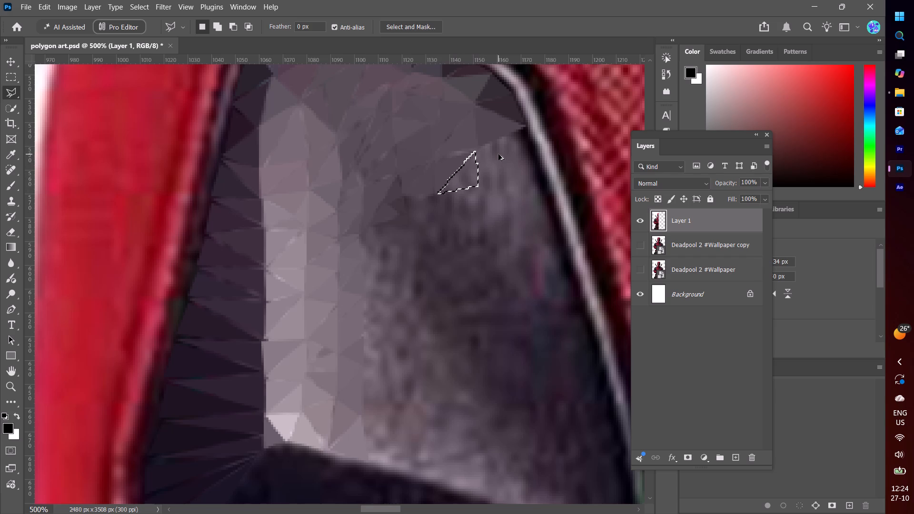
pyautogui.hotkey('ctrl', 'alt', 'f')
pyautogui.hotkey('ctrl', 'd')
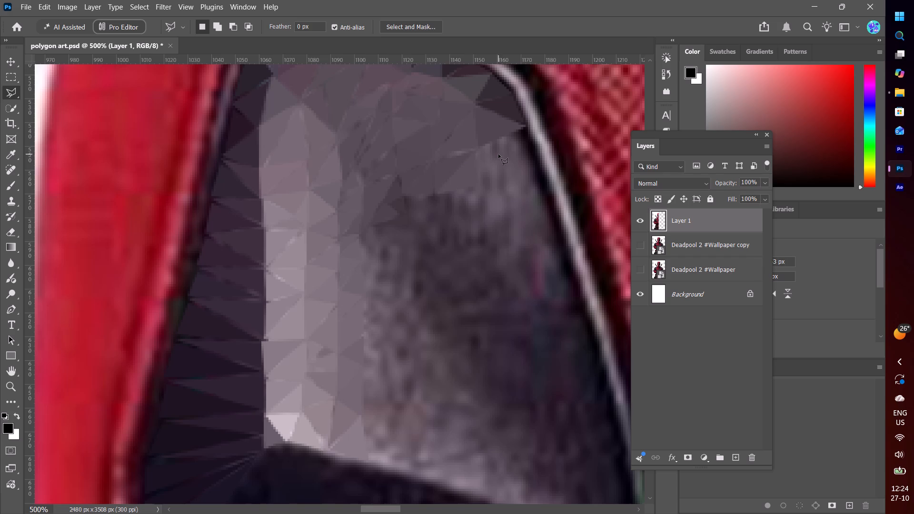
# Lasso a triangle about 22 by 26 px from the last facet's outer edge up to the patch's light rim, apply Average blur, and deselect.
pyautogui.click(477, 150)
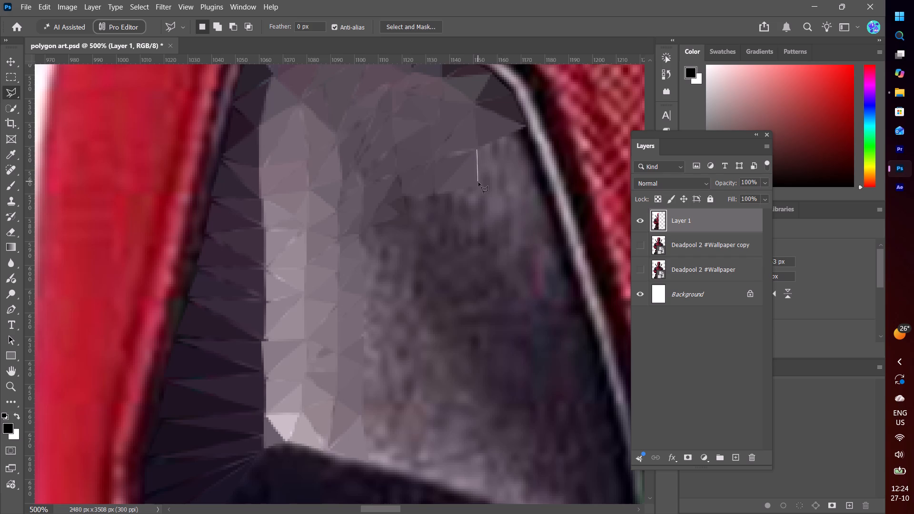
pyautogui.click(478, 188)
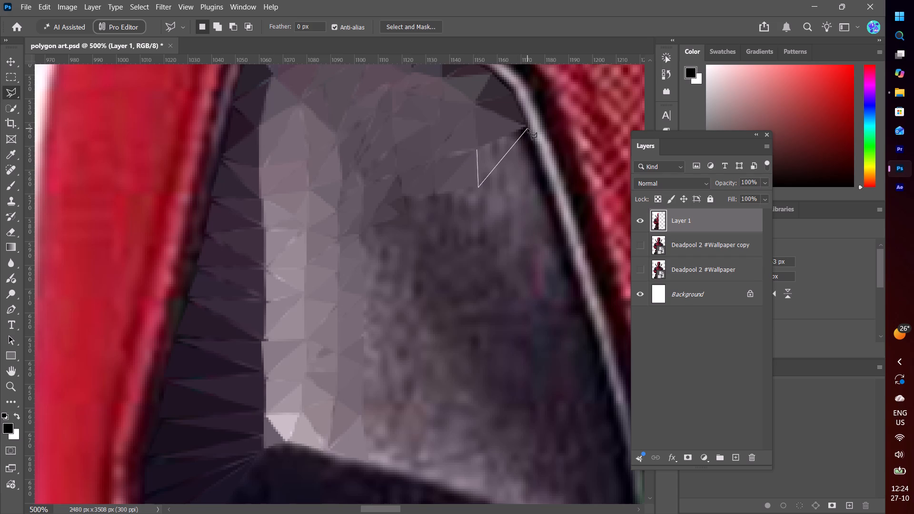
pyautogui.click(528, 126)
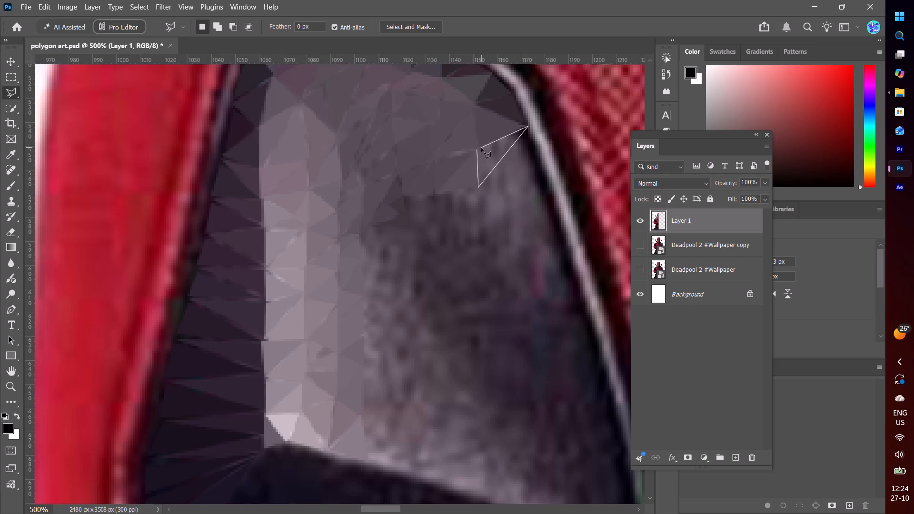
pyautogui.click(477, 149)
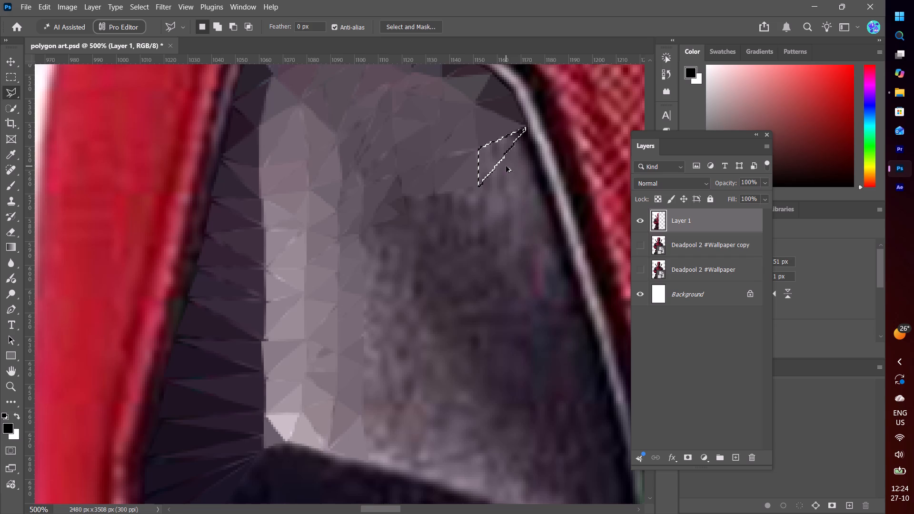
pyautogui.hotkey('ctrl', 'alt', 'f')
pyautogui.hotkey('ctrl', 'd')
# Lasso a small triangle about 6 by 7 px below the facets' lower edge on the inner side, apply Average blur, and deselect.
pyautogui.scroll(-6, 506, 166)
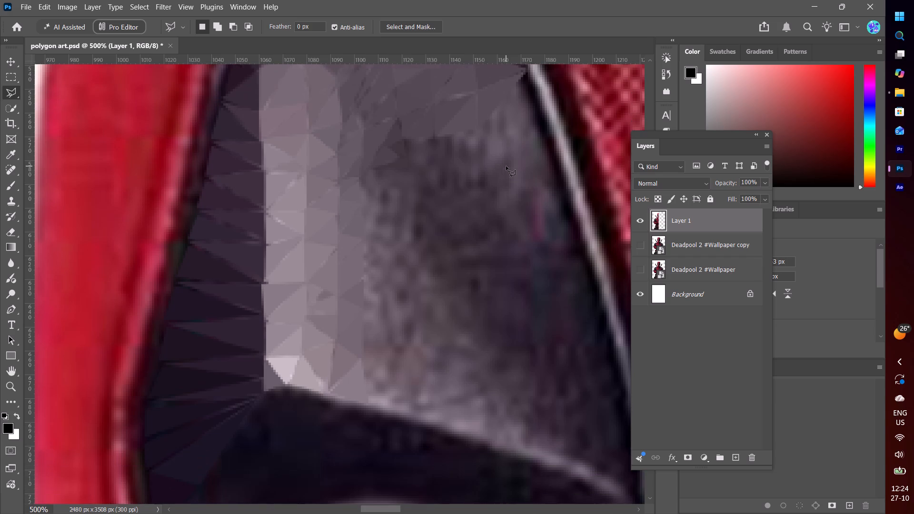
pyautogui.click(404, 139)
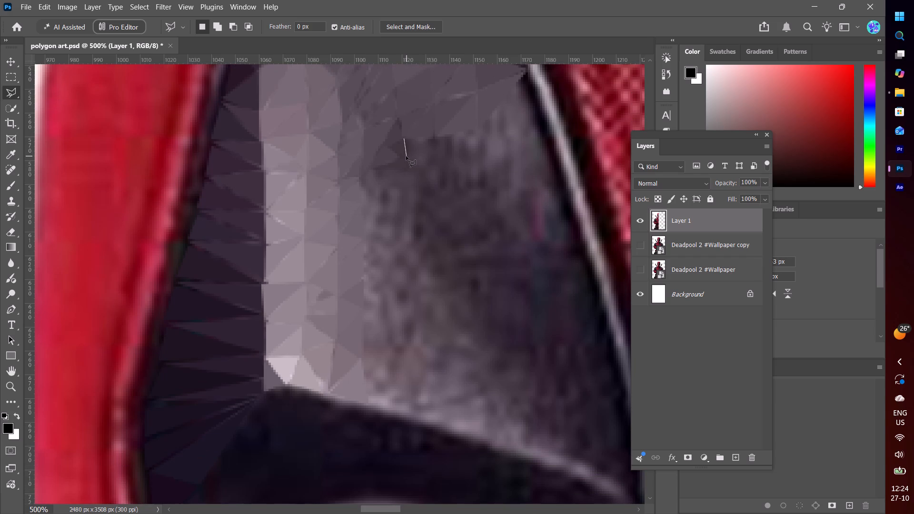
pyautogui.click(402, 157)
pyautogui.click(390, 149)
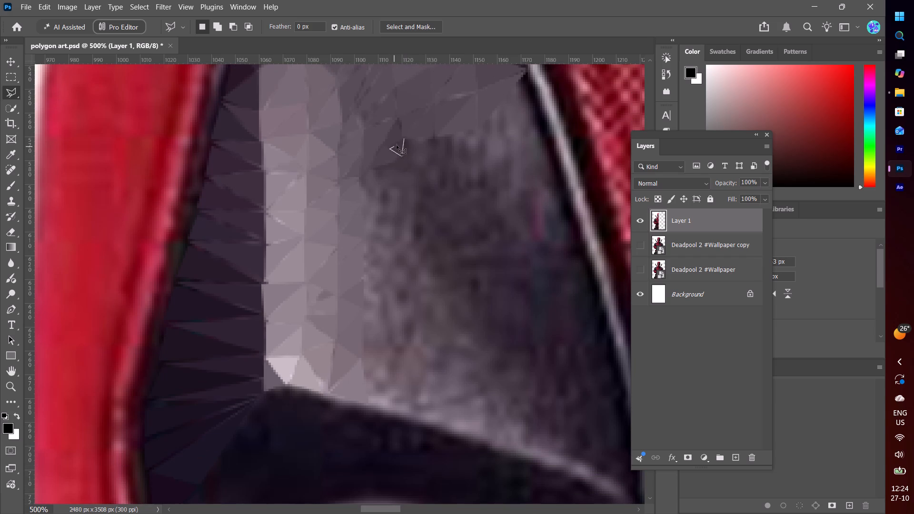
pyautogui.click(404, 138)
pyautogui.hotkey('ctrl', 'alt', 'f')
pyautogui.hotkey('ctrl', 'alt', 'd')
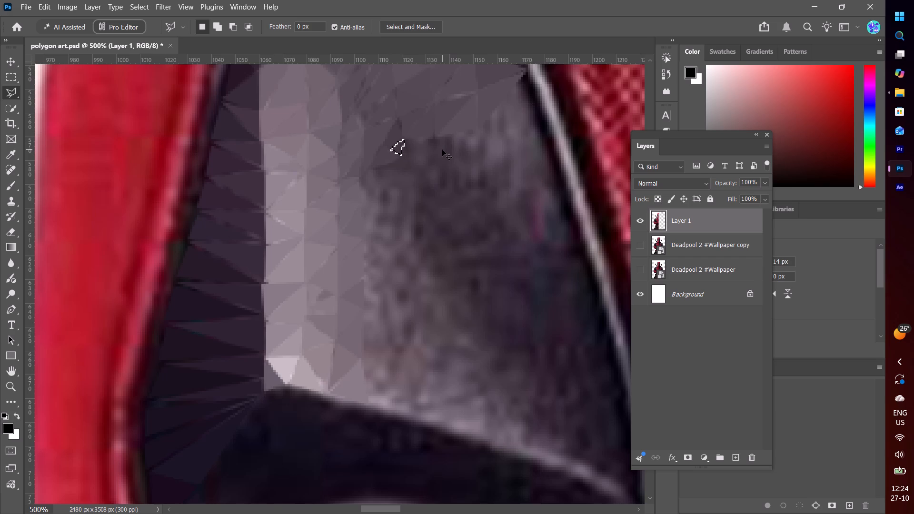
pyautogui.hotkey('ctrl', 'd')
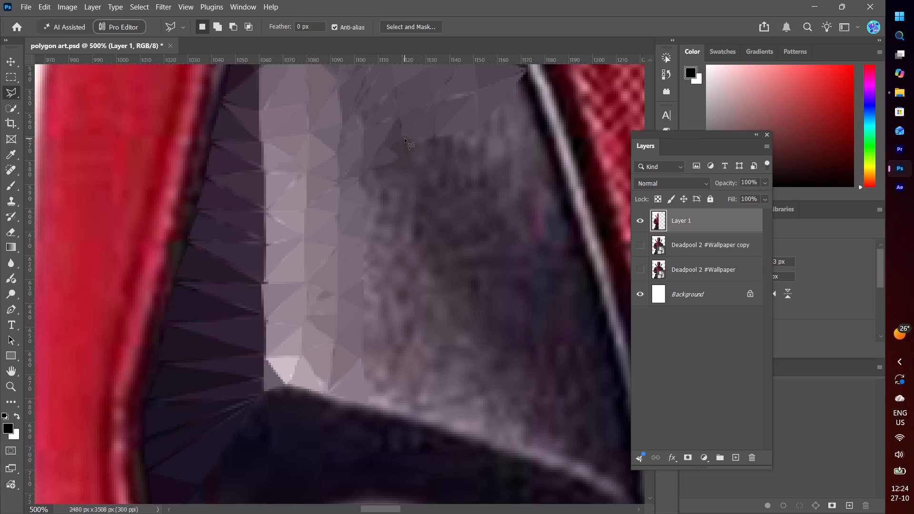
# Lasso a triangle about 14 by 9 px outward of the small facet, below the faceted area's lower edge, apply Average blur, and deselect.
pyautogui.click(405, 138)
pyautogui.click(407, 160)
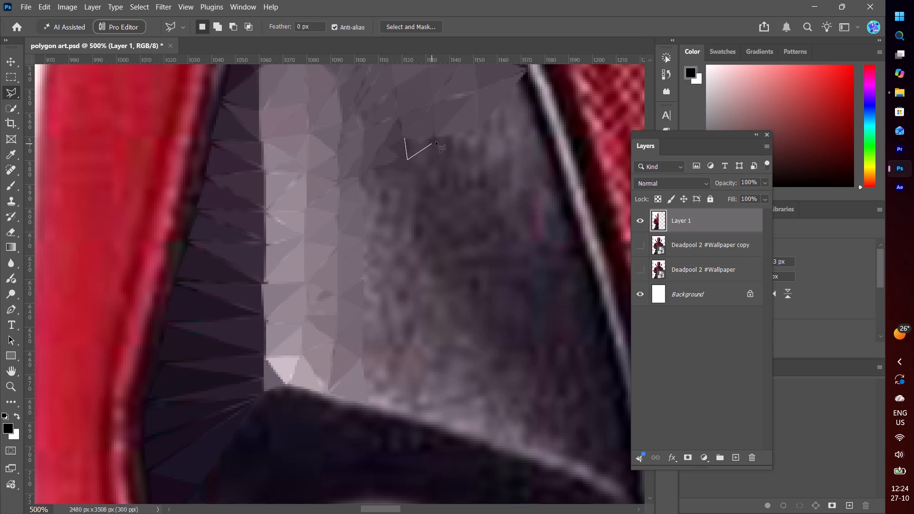
pyautogui.click(438, 137)
pyautogui.click(406, 139)
pyautogui.hotkey('ctrl', 'alt', 'f')
pyautogui.hotkey('ctrl', 'd')
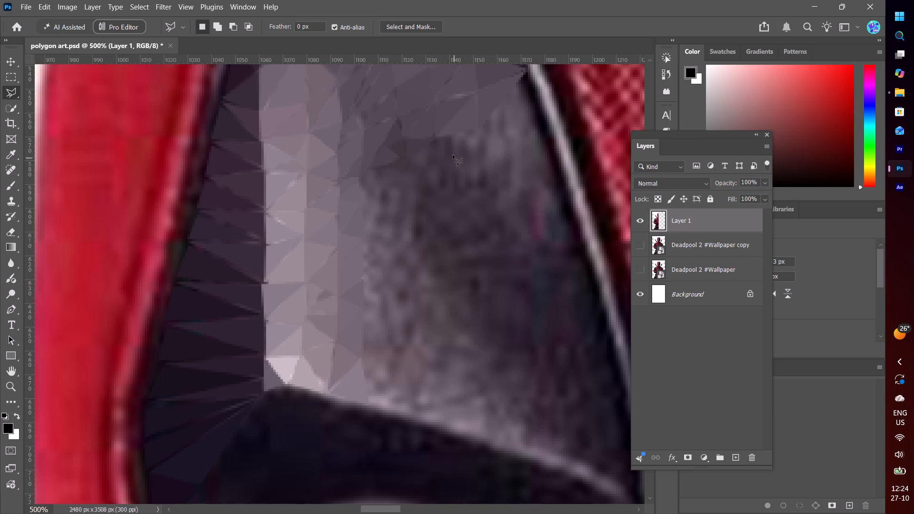
# Lasso a triangle about 18 by 13 px further outward along the same lower edge, apply Average blur, and deselect.
pyautogui.click(435, 139)
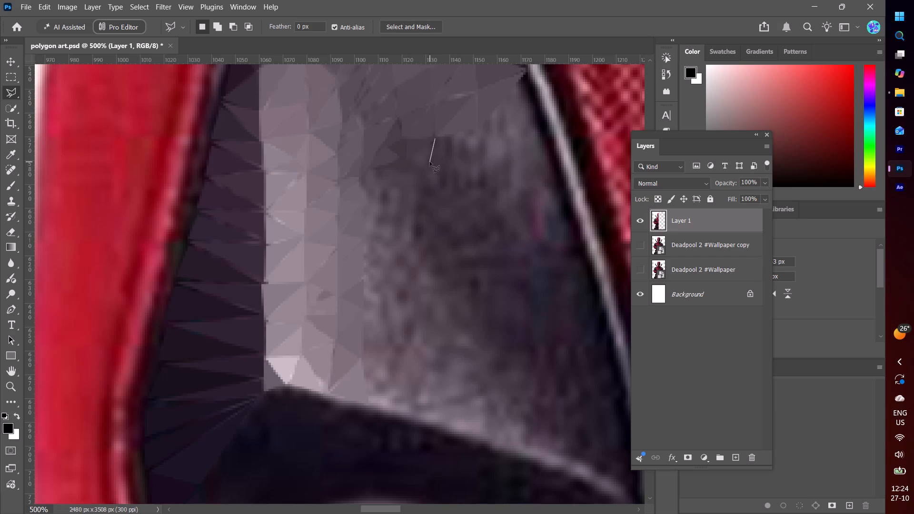
pyautogui.click(435, 160)
pyautogui.click(478, 128)
pyautogui.click(436, 138)
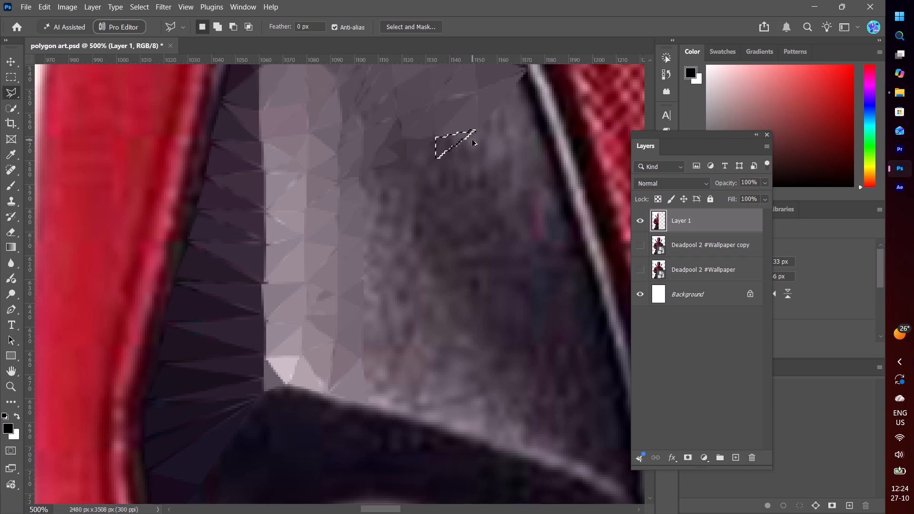
pyautogui.hotkey('ctrl', 'alt', 'f')
pyautogui.hotkey('ctrl', 'd')
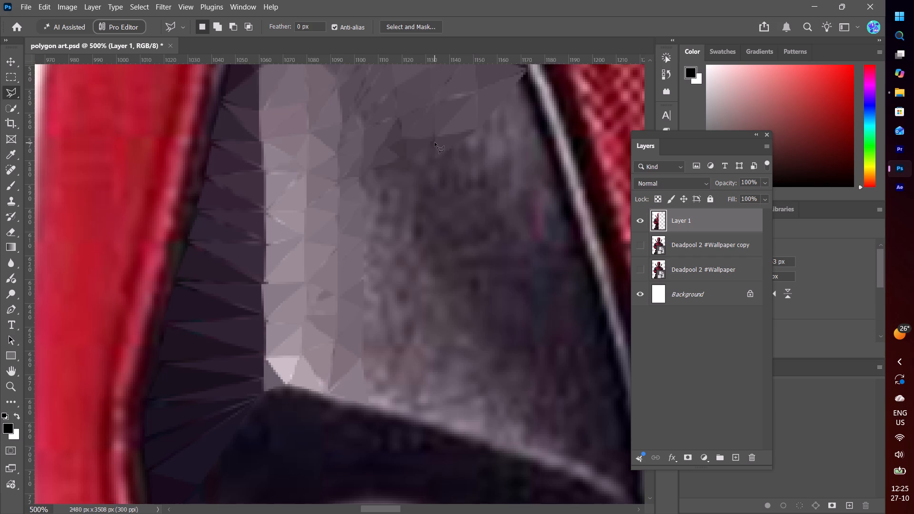
# Lasso a triangle about 10 by 7 px in the gap between the last two facets, apply Average blur, and deselect.
pyautogui.click(435, 142)
pyautogui.click(409, 156)
pyautogui.click(435, 159)
pyautogui.click(435, 142)
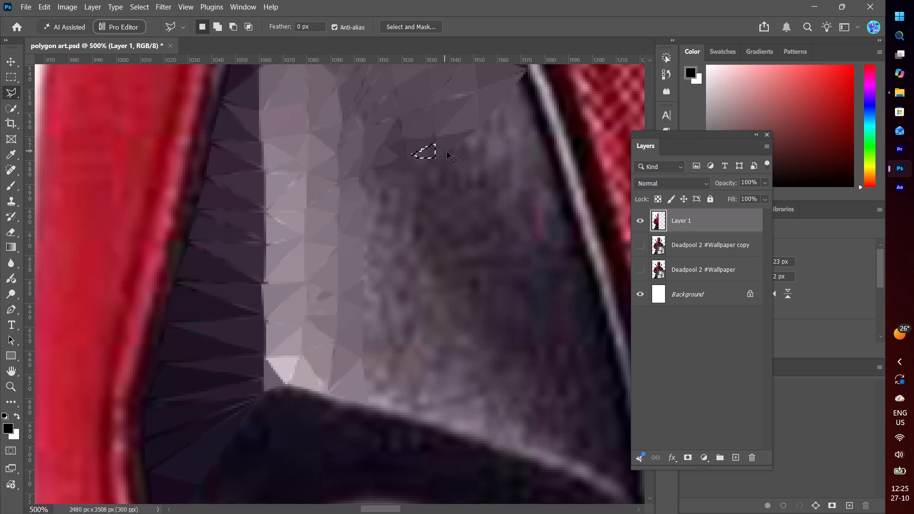
pyautogui.hotkey('ctrl', 'alt', 'f')
pyautogui.hotkey('ctrl', 'alt', 'd')
pyautogui.hotkey('ctrl', 'd')
pyautogui.scroll(3, 507, 157)
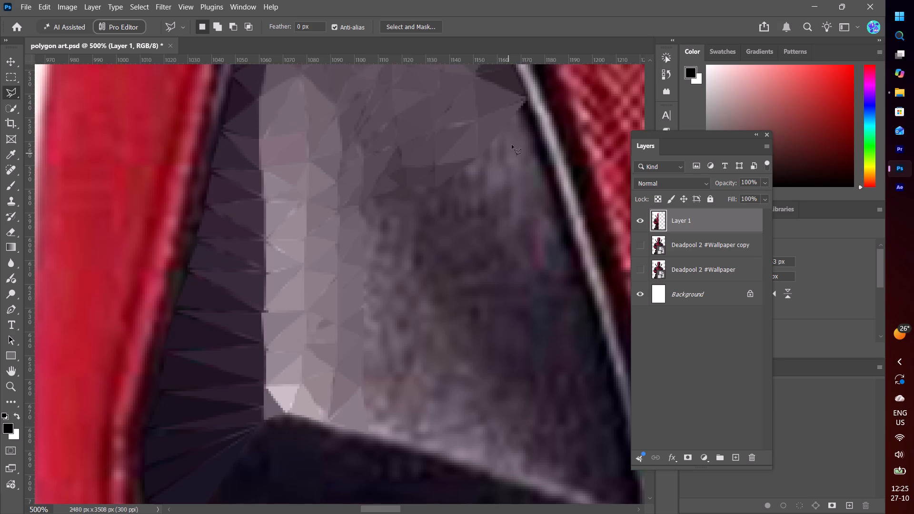
# Lasso a triangle about 28 by 24 px against the eye patch's outer white rim, below the existing facets, apply Average blur, and deselect.
pyautogui.click(527, 101)
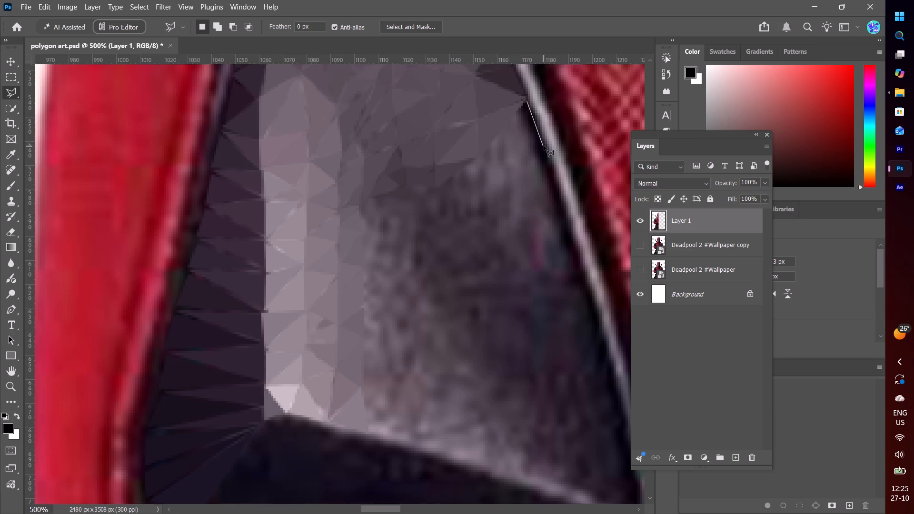
pyautogui.click(544, 146)
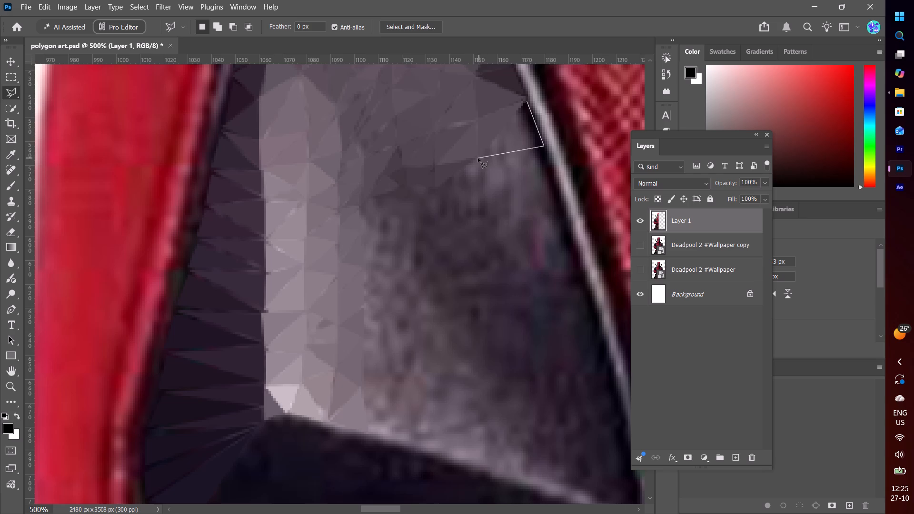
pyautogui.click(477, 158)
pyautogui.click(527, 103)
pyautogui.hotkey('ctrl', 'alt', 'f')
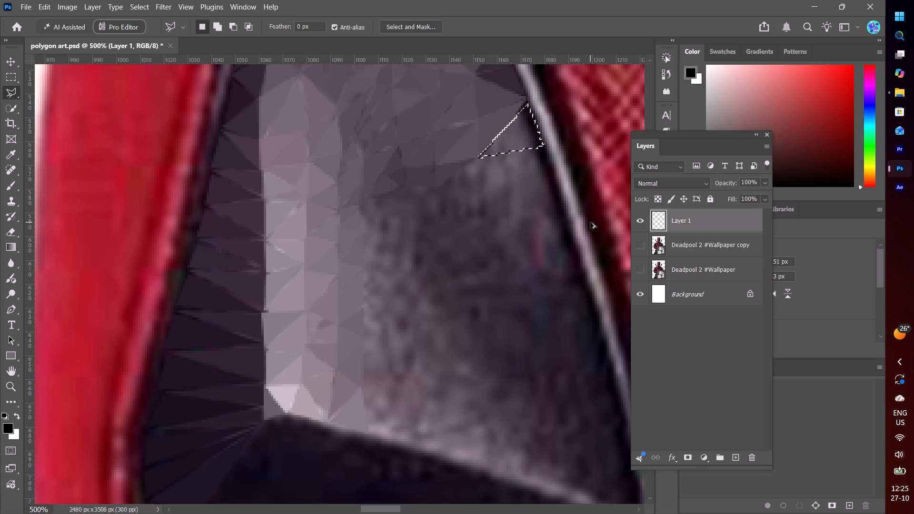
pyautogui.hotkey('ctrl', 'd')
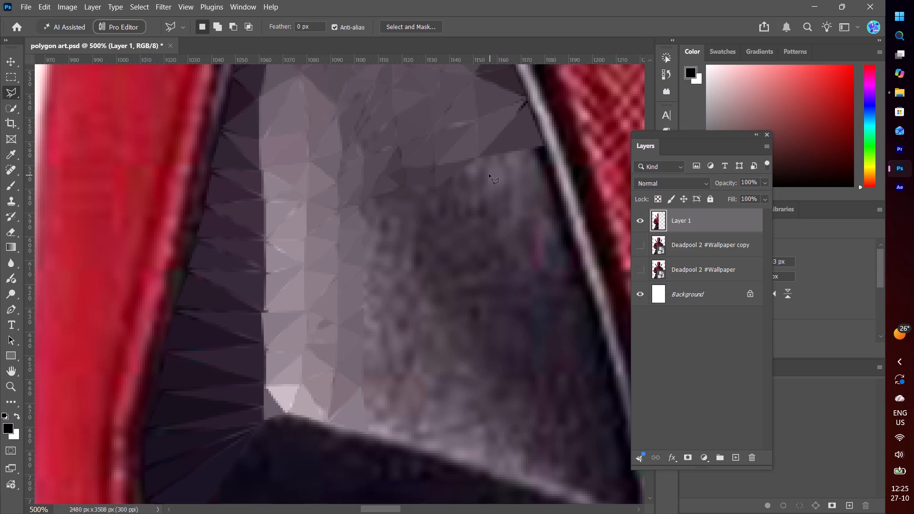
# Lasso a triangle about 19 by 12 px beside the light faceted column, below the upper facets, apply Average blur, save the document, and deselect.
pyautogui.click(401, 188)
pyautogui.click(407, 215)
pyautogui.click(361, 206)
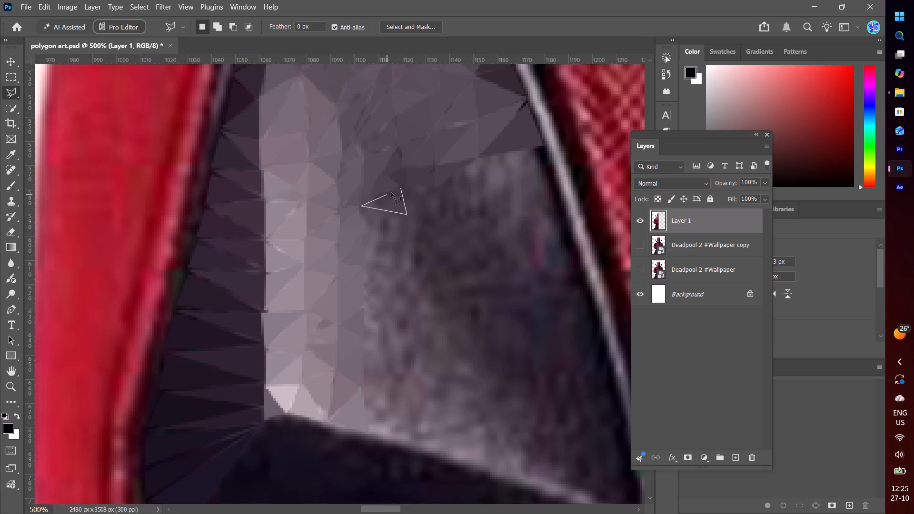
pyautogui.click(401, 187)
pyautogui.hotkey('ctrl', 'alt', 'f')
pyautogui.hotkey('ctrl', 's')
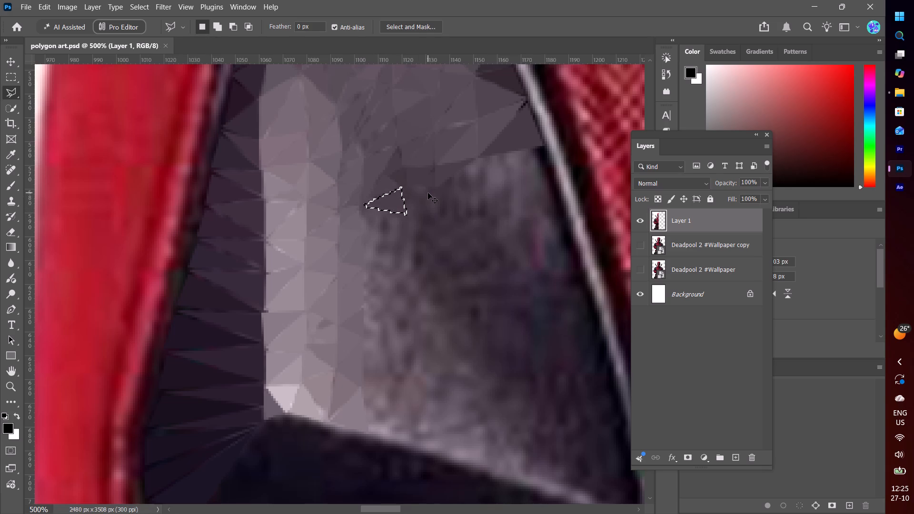
pyautogui.hotkey('ctrl', 'd')
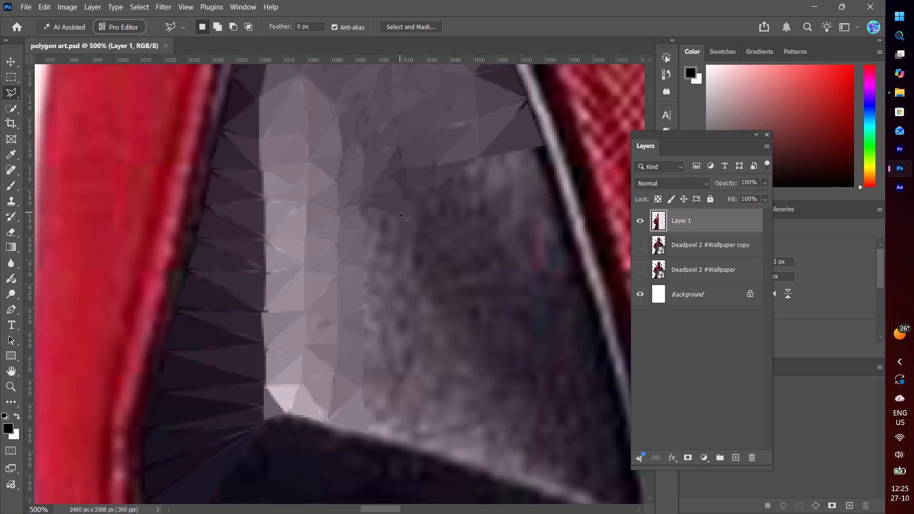
# Lasso a narrow triangle about 18 by 11 px directly beneath the last facet, apply Average blur, and deselect.
pyautogui.click(401, 214)
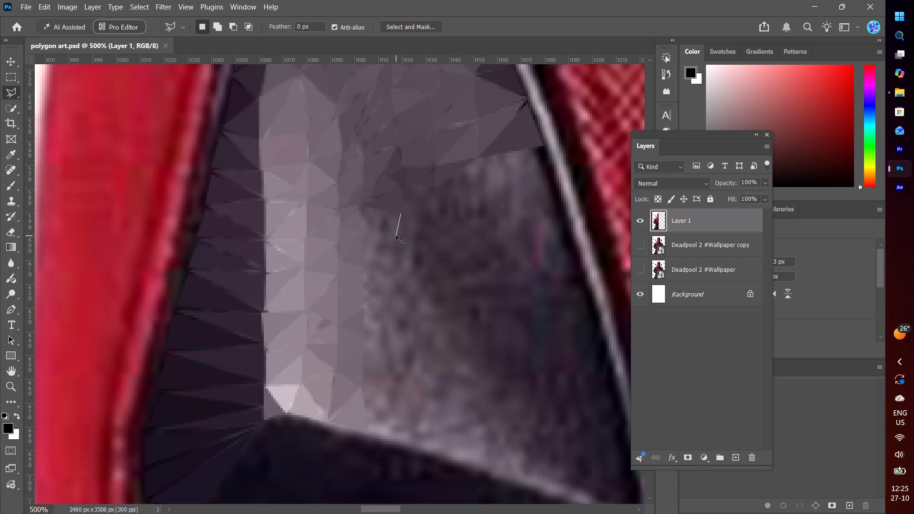
pyautogui.click(403, 236)
pyautogui.click(361, 208)
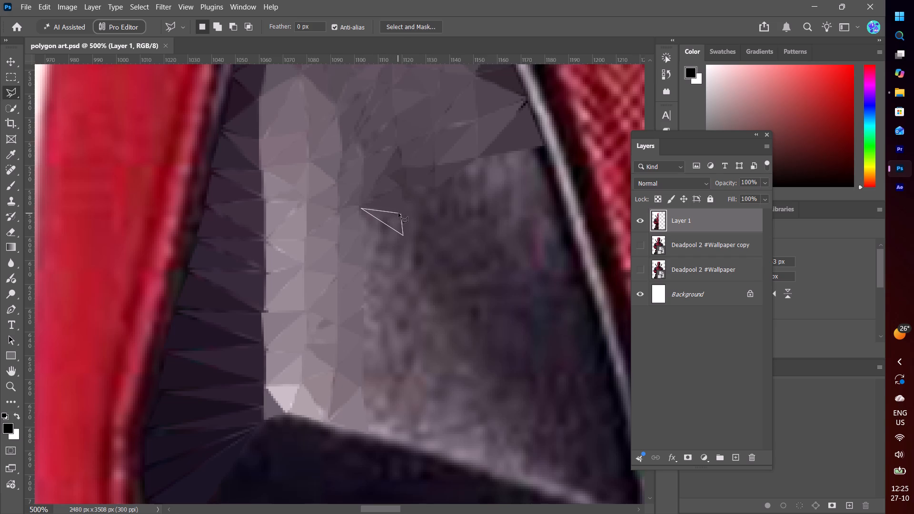
pyautogui.click(399, 213)
pyautogui.hotkey('ctrl', 'alt', 'f')
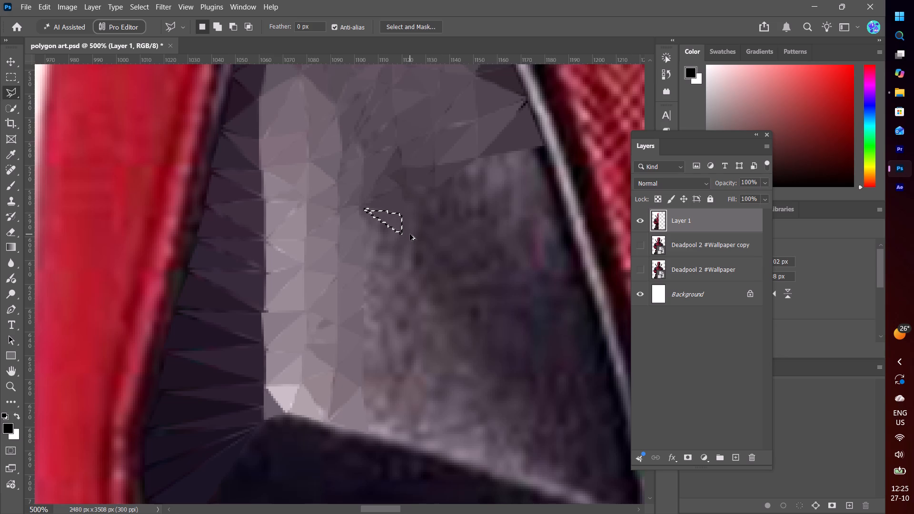
pyautogui.hotkey('ctrl', 'alt', 'd')
pyautogui.press('d')
pyautogui.hotkey('ctrl', 'd')
# Lasso a triangle about 18 by 13 px between the narrow facet's lower edge and the light faceted column, apply Average blur, and deselect.
pyautogui.click(360, 212)
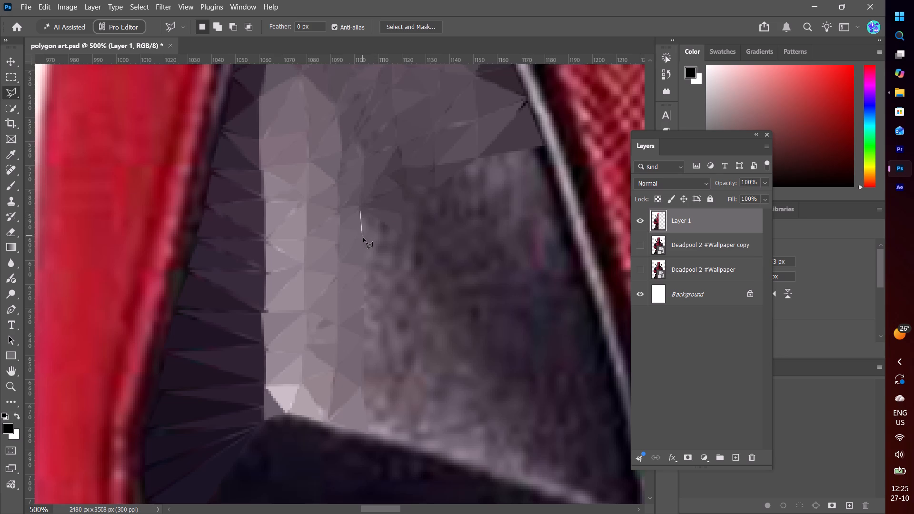
pyautogui.click(368, 242)
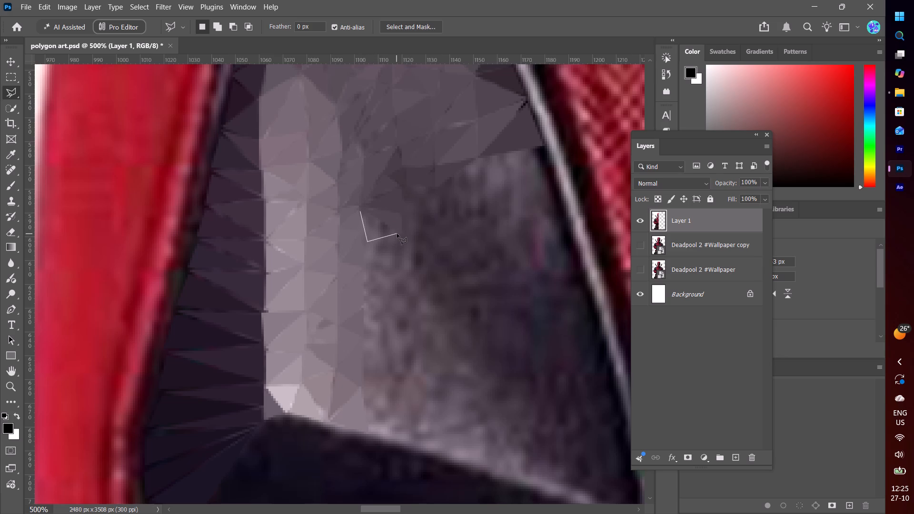
pyautogui.click(403, 234)
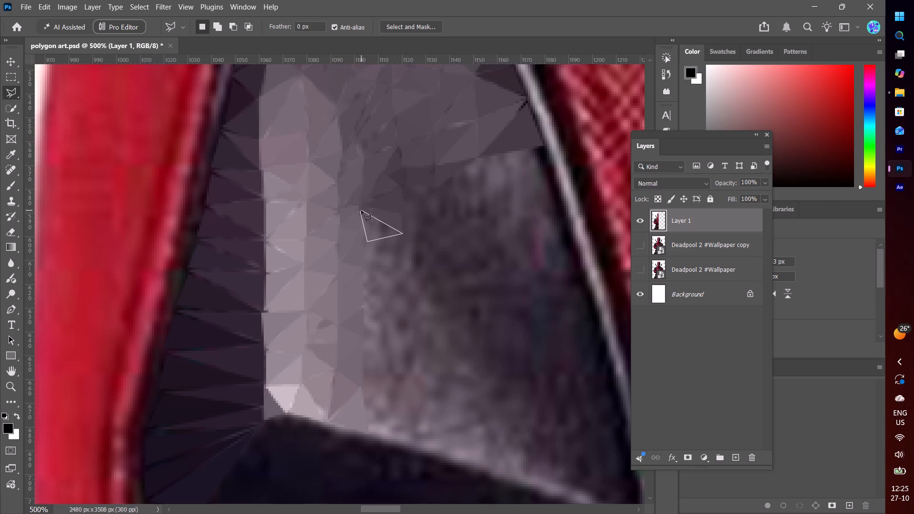
pyautogui.click(361, 210)
pyautogui.hotkey('ctrl', 'alt', 'd')
pyautogui.hotkey('ctrl', 'alt', 'f')
pyautogui.hotkey('ctrl', 'd')
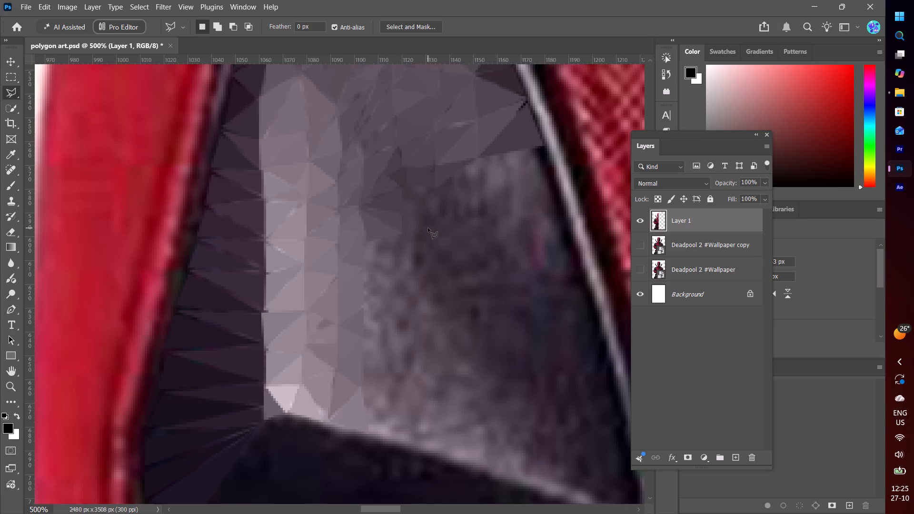
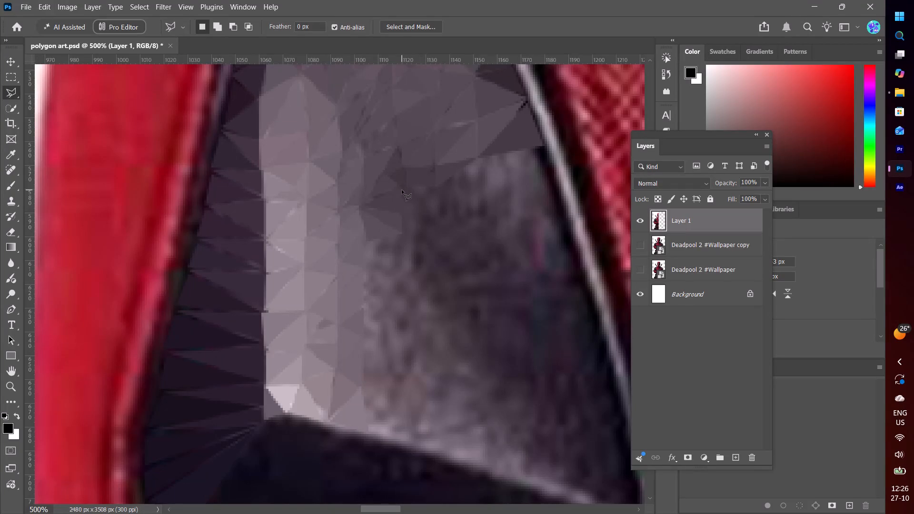
# Lasso a triangle about 14 by 10 px at the right edge of the dark facets below the upper facets, apply Average blur, and deselect.
pyautogui.click(403, 190)
pyautogui.click(404, 213)
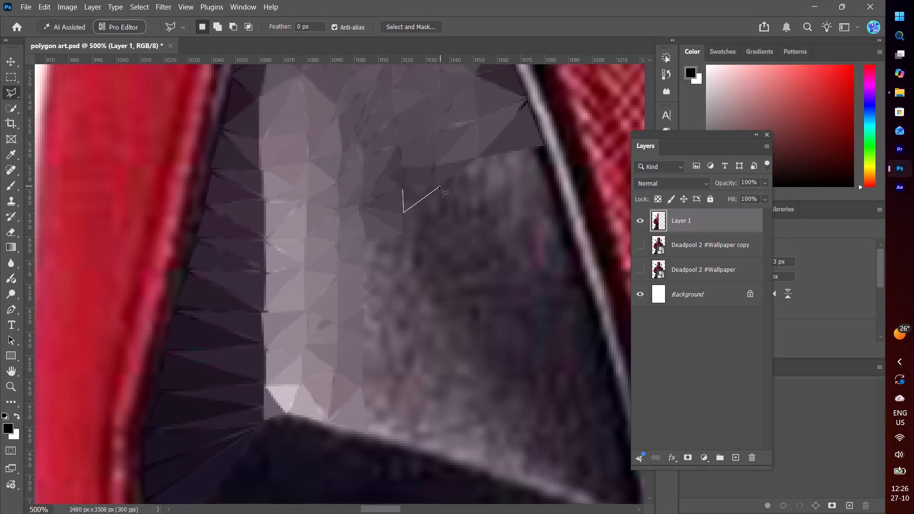
pyautogui.click(437, 187)
pyautogui.click(404, 189)
pyautogui.hotkey('ctrl', 'alt', 'f')
pyautogui.hotkey('ctrl', 'd')
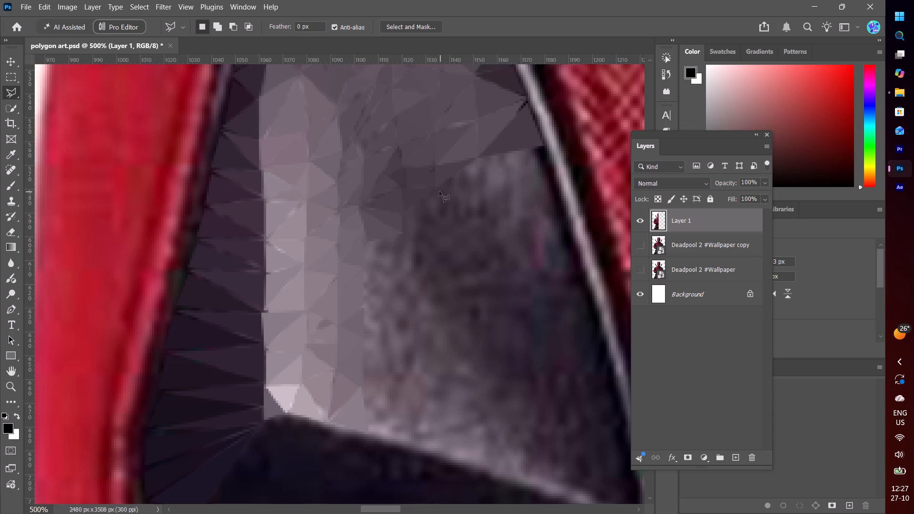
# Lasso a narrow slanted triangle about 14 by 20 px along the last facet's lower diagonal edge, apply Average blur, and deselect.
pyautogui.click(436, 188)
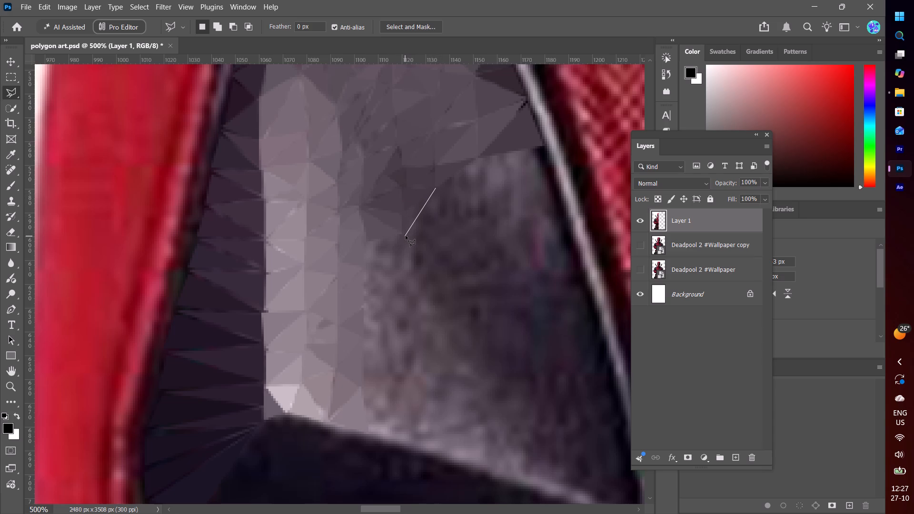
pyautogui.click(406, 236)
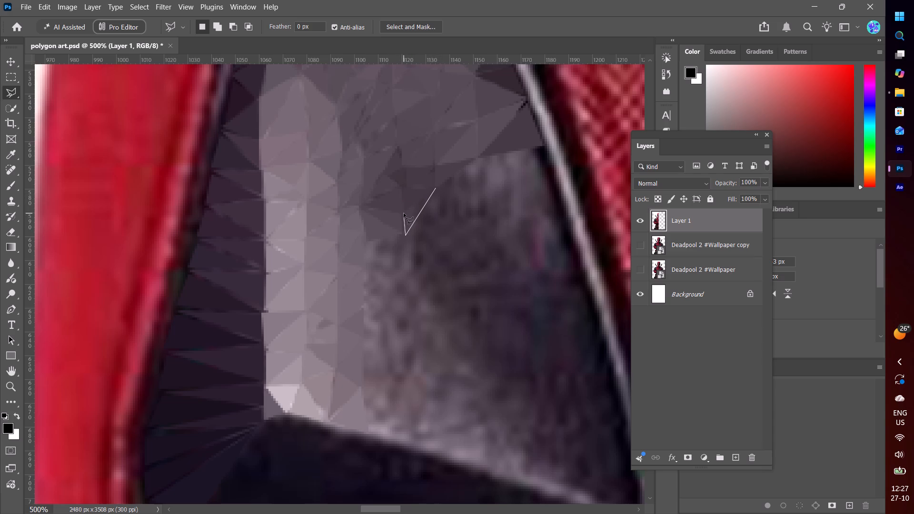
pyautogui.click(403, 211)
pyautogui.click(437, 189)
pyautogui.hotkey('ctrl', 'alt', 'f')
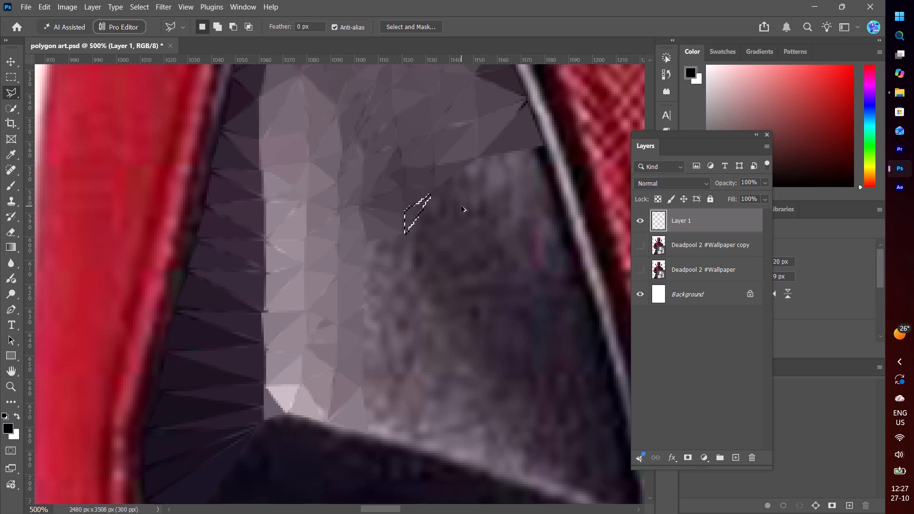
pyautogui.hotkey('ctrl', 'd')
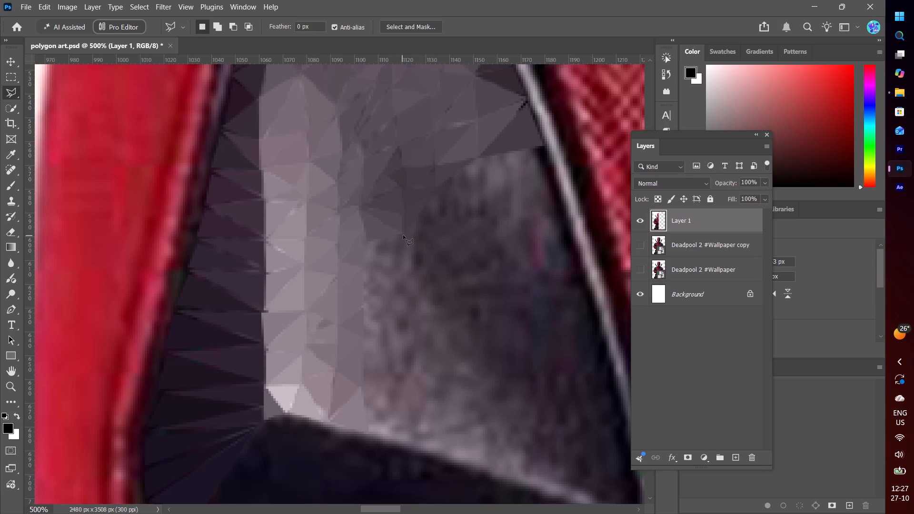
# Lasso a triangle about 17 by 14 px below the dark facets, against the light faceted column, apply Average blur, and deselect.
pyautogui.click(404, 235)
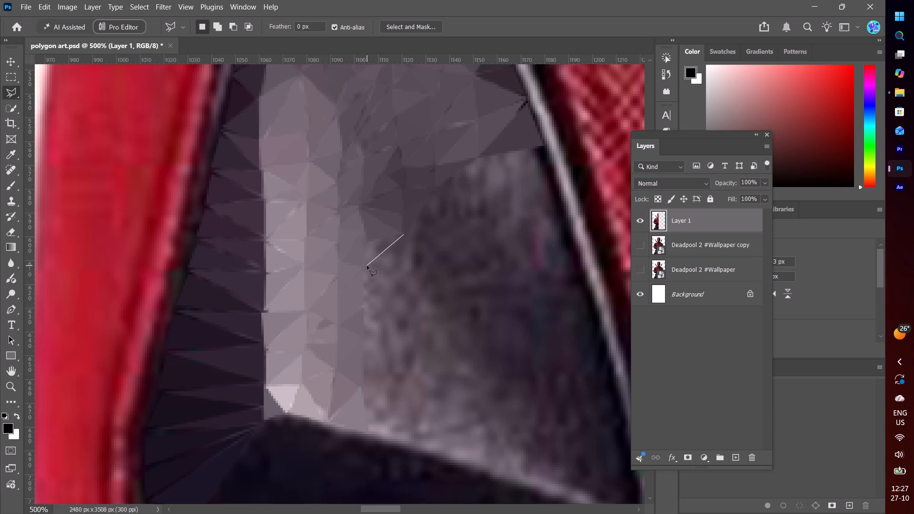
pyautogui.click(364, 268)
pyautogui.click(367, 242)
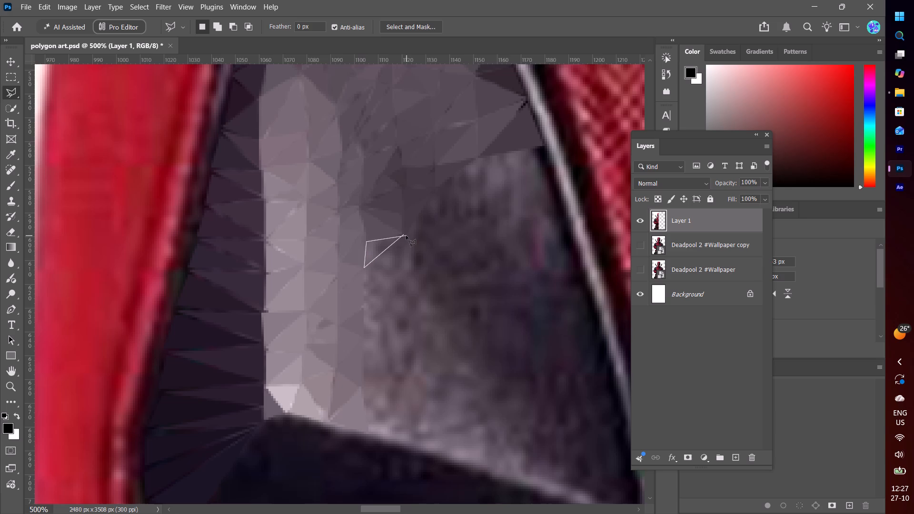
pyautogui.click(403, 236)
pyautogui.hotkey('ctrl', 'alt', 'f')
pyautogui.hotkey('ctrl', 'd')
# Lasso a triangle about 16 by 21 px along the last facet's diagonal, pointing toward the light column, apply Average blur, and deselect.
pyautogui.click(401, 232)
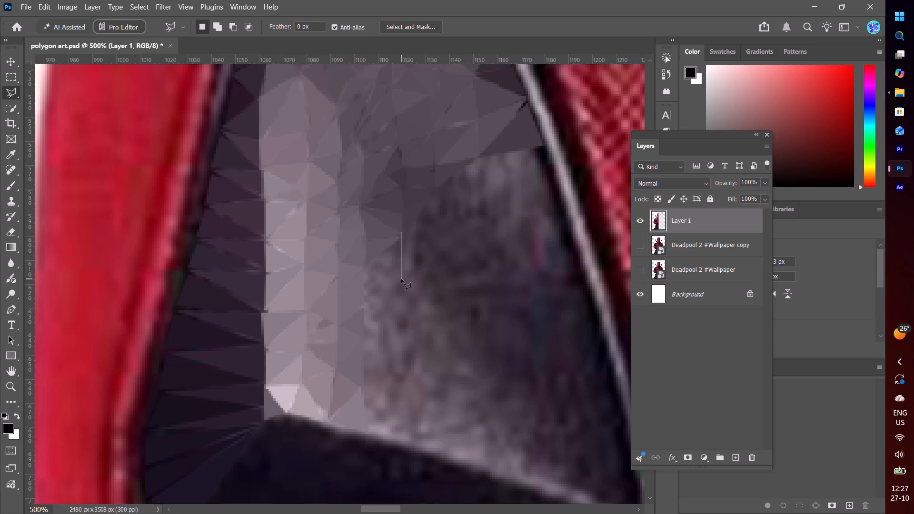
pyautogui.click(401, 283)
pyautogui.click(364, 271)
pyautogui.click(402, 234)
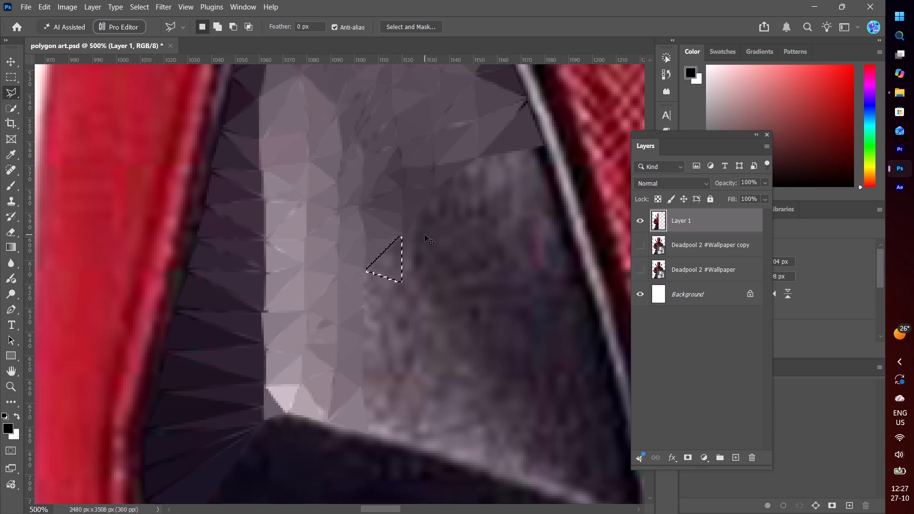
pyautogui.hotkey('ctrl', 'alt', 'f')
pyautogui.hotkey('ctrl', 'd')
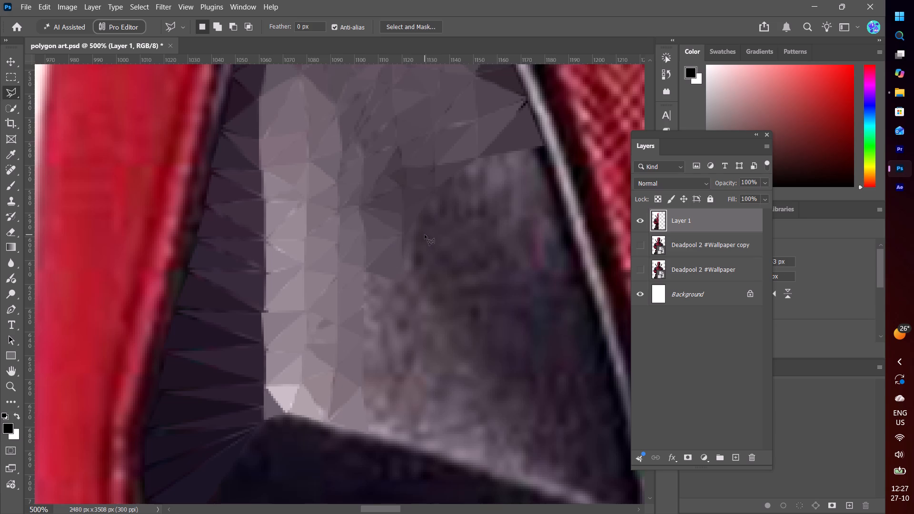
# Lasso a triangle about 15 by 17 px beneath the last facet, with its long side on the light column, apply Average blur, and deselect.
pyautogui.moveTo(364, 270); pyautogui.dragTo(362, 277)
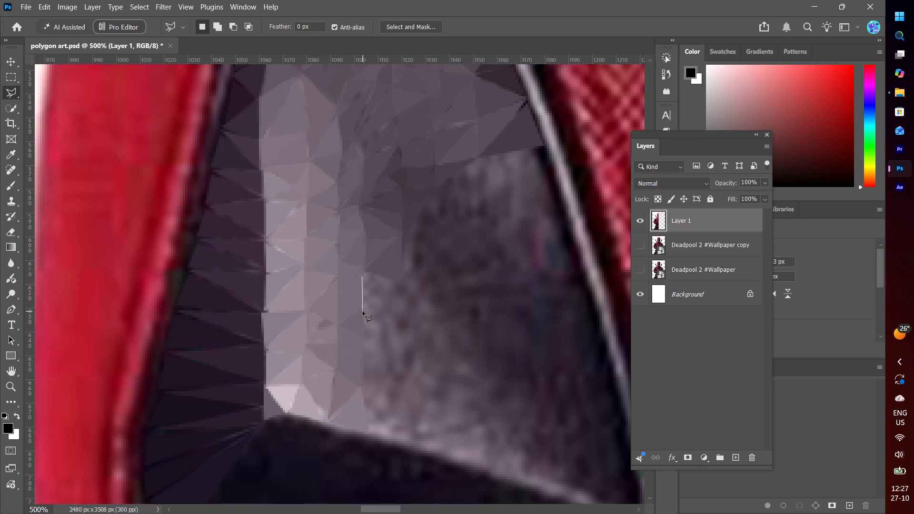
pyautogui.click(363, 310)
pyautogui.click(399, 282)
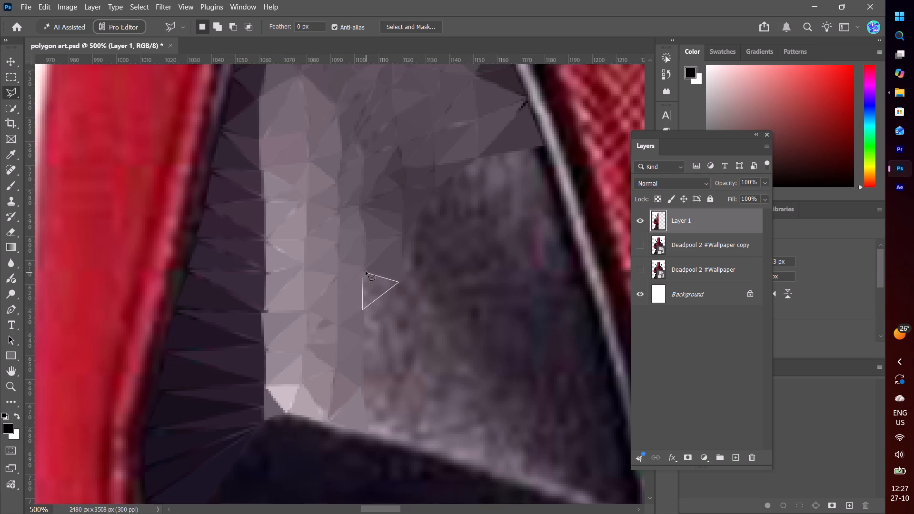
pyautogui.click(364, 269)
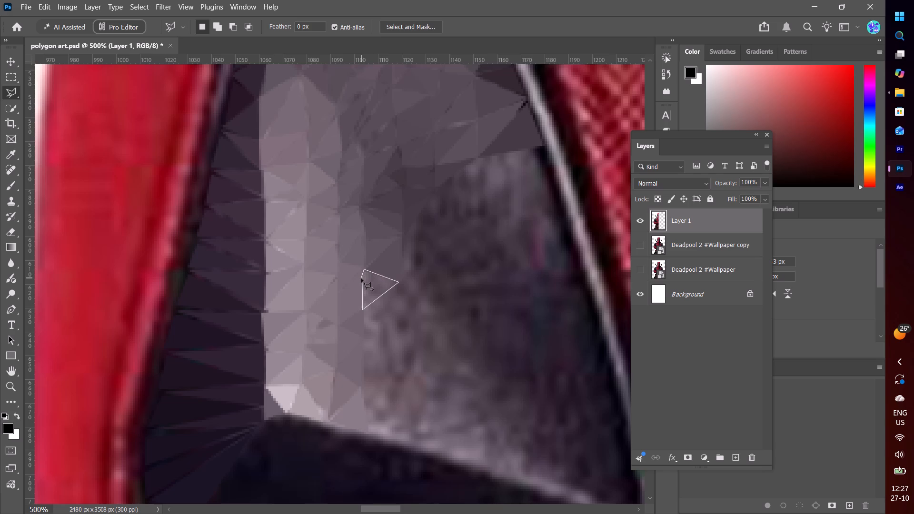
pyautogui.click(361, 278)
pyautogui.hotkey('ctrl', 'alt', 'f')
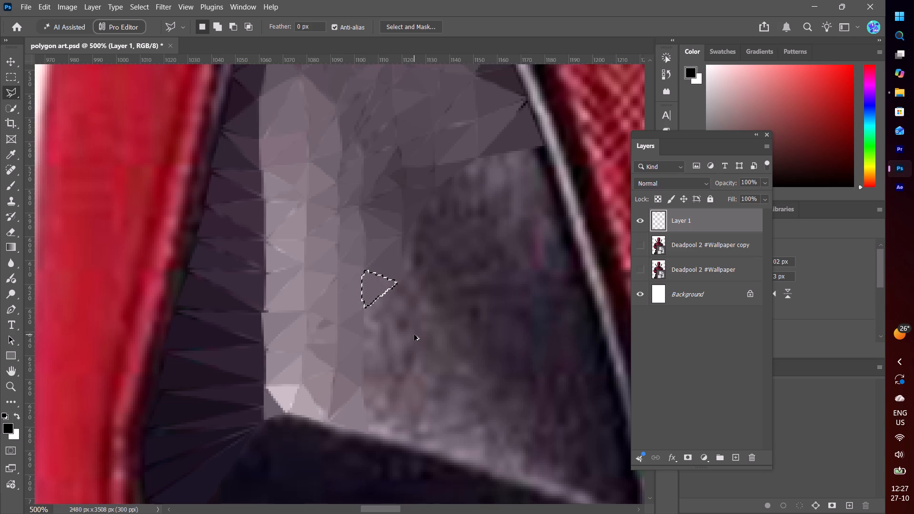
pyautogui.hotkey('ctrl', 'd')
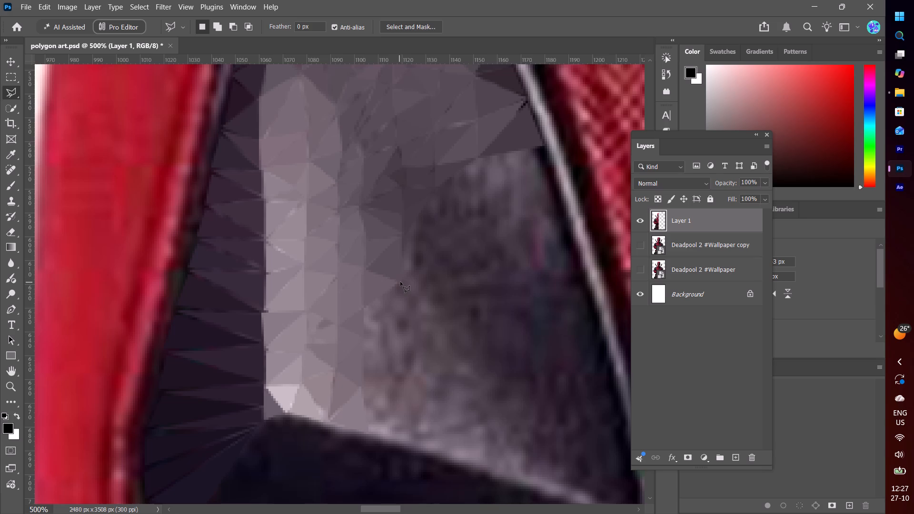
# Lasso a triangle about 18 by 21 px below the last facet's diagonal, pointing toward the light column, apply Average blur, and deselect.
pyautogui.click(400, 282)
pyautogui.click(404, 331)
pyautogui.click(362, 307)
pyautogui.click(398, 283)
pyautogui.click(400, 282)
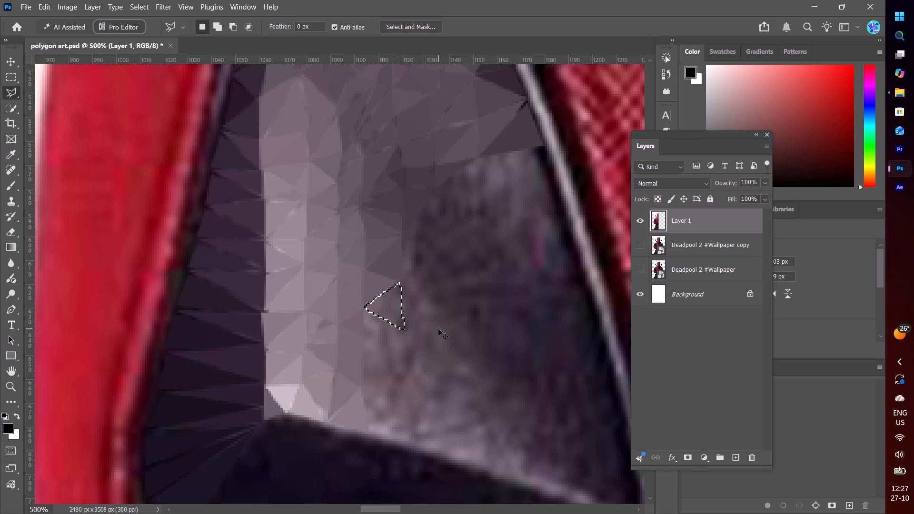
pyautogui.hotkey('ctrl', 'alt', 'f')
pyautogui.hotkey('ctrl', 'd')
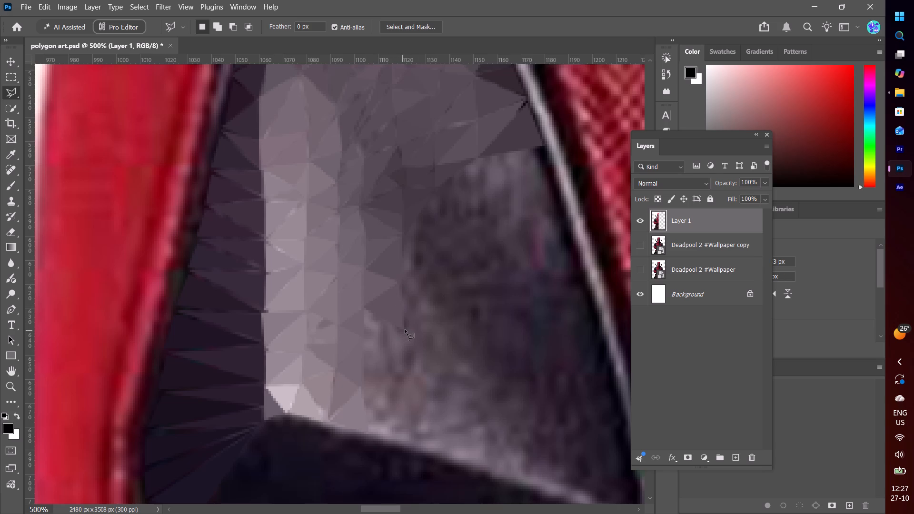
# Lasso a triangle about 16 by 11 px between the last facet's lower edge and the light column, apply Average blur, save the document, and deselect.
pyautogui.click(405, 329)
pyautogui.click(365, 336)
pyautogui.click(365, 309)
pyautogui.click(404, 328)
pyautogui.hotkey('ctrl', 'alt', 'f')
pyautogui.hotkey('ctrl', 's')
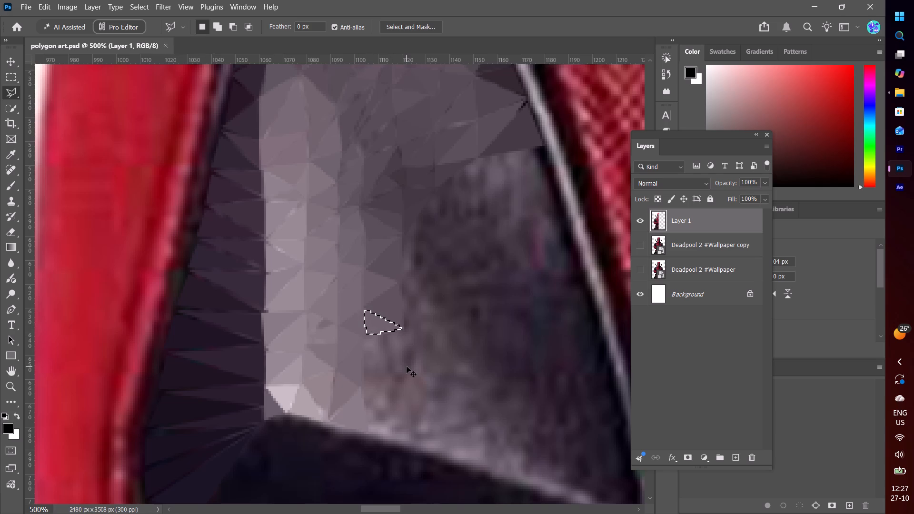
pyautogui.hotkey('ctrl', 'd')
# Lasso a triangle about 17 by 24 px directly beneath the last facet, along the light column's edge, apply Average blur, and deselect.
pyautogui.click(366, 336)
pyautogui.click(364, 386)
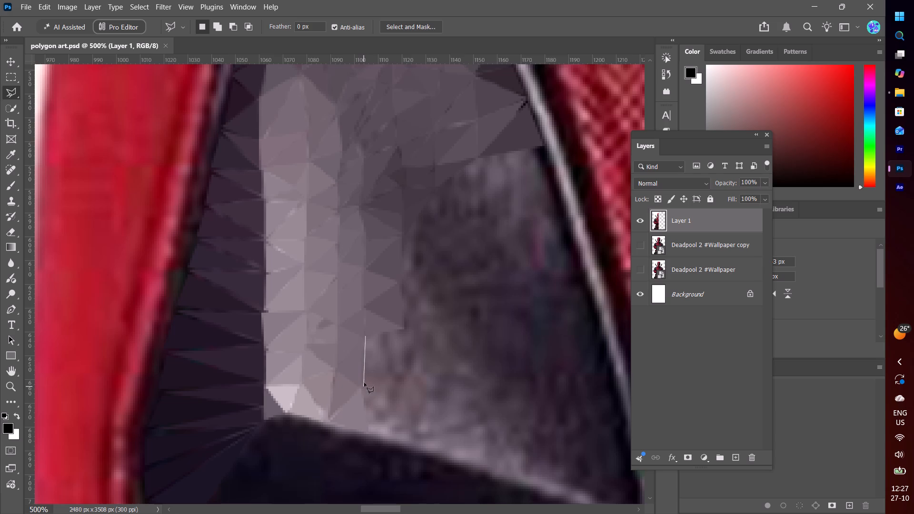
pyautogui.click(405, 329)
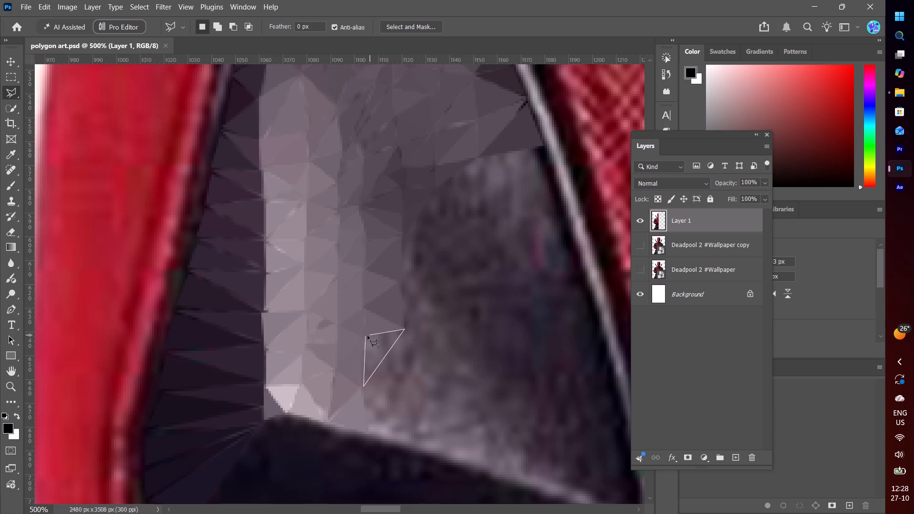
pyautogui.click(367, 336)
pyautogui.hotkey('ctrl', 'alt', 'f')
pyautogui.hotkey('ctrl', 'd')
# Duplicate Layer 1 and invert the colors of the copy.
pyautogui.scroll(-9, 389, 342)
pyautogui.scroll(4, 435, 330)
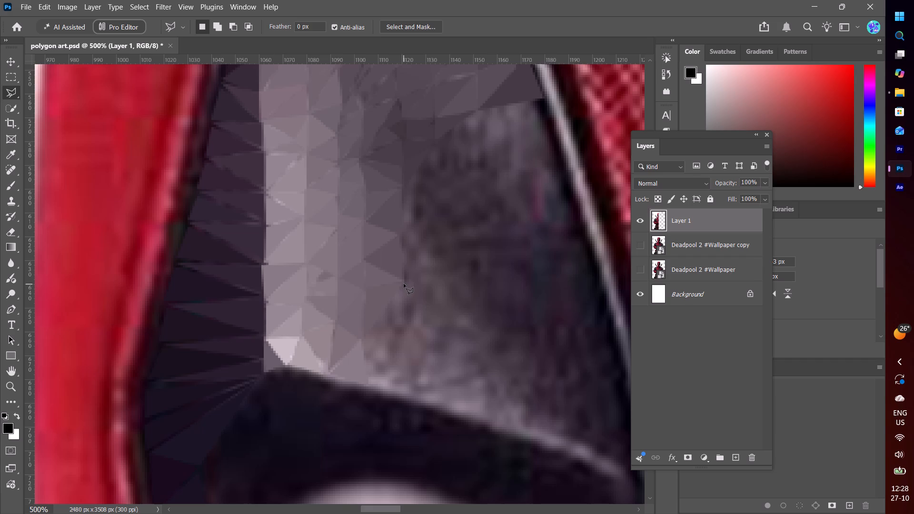
pyautogui.hotkey('ctrl', 'j')
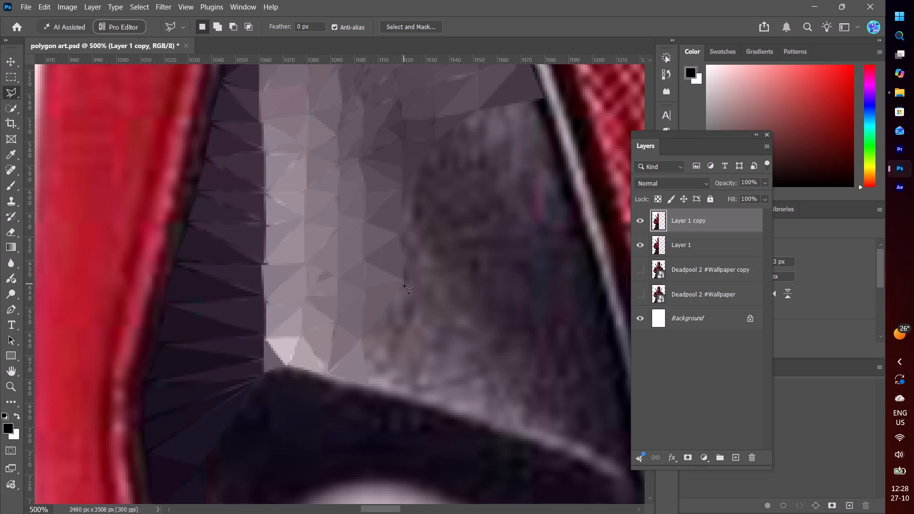
pyautogui.hotkey('ctrl', 'i')
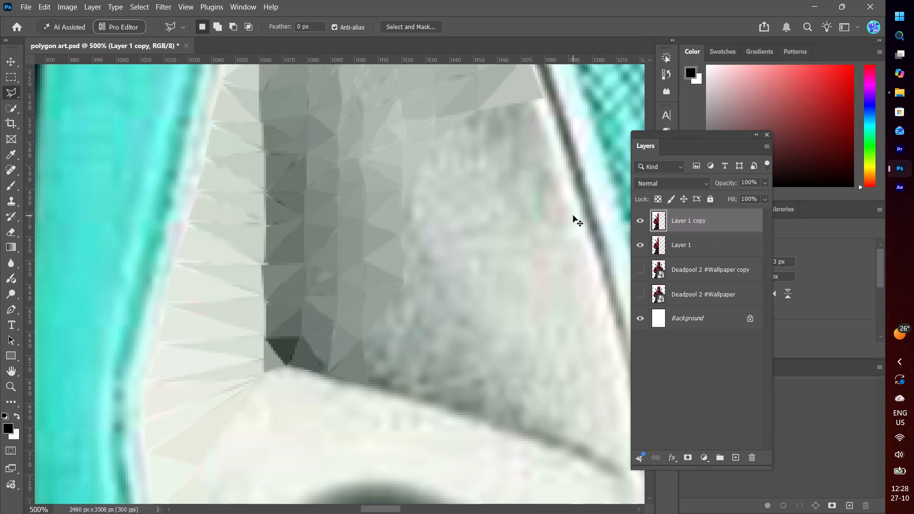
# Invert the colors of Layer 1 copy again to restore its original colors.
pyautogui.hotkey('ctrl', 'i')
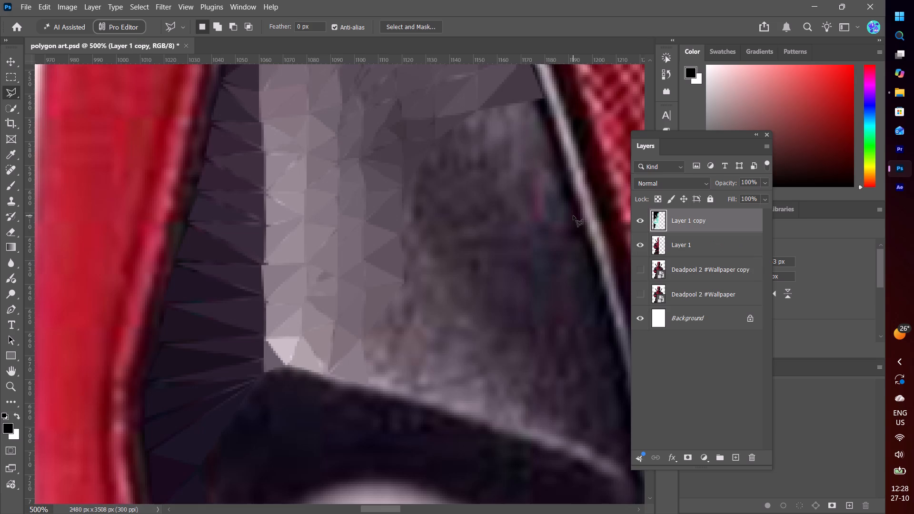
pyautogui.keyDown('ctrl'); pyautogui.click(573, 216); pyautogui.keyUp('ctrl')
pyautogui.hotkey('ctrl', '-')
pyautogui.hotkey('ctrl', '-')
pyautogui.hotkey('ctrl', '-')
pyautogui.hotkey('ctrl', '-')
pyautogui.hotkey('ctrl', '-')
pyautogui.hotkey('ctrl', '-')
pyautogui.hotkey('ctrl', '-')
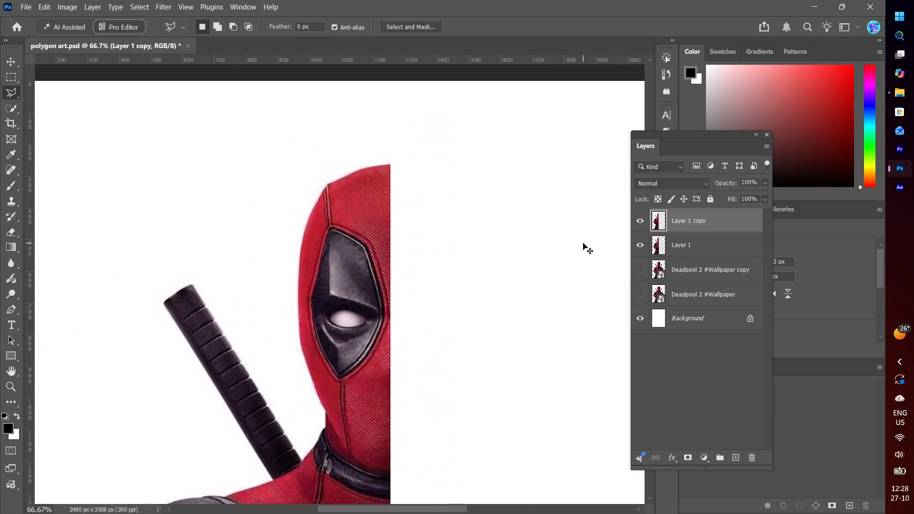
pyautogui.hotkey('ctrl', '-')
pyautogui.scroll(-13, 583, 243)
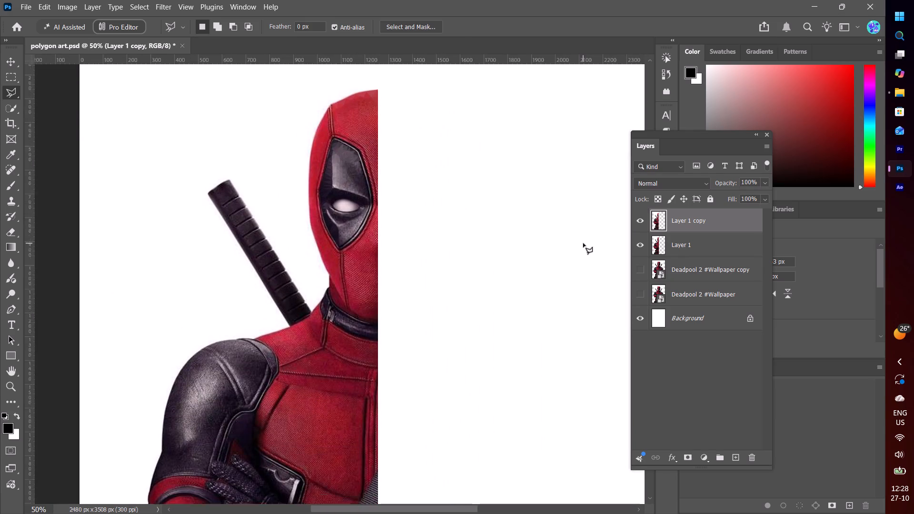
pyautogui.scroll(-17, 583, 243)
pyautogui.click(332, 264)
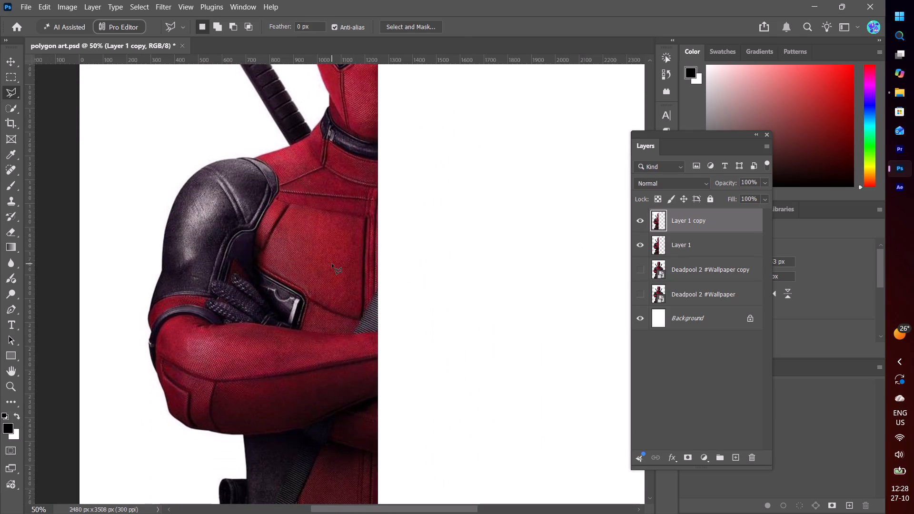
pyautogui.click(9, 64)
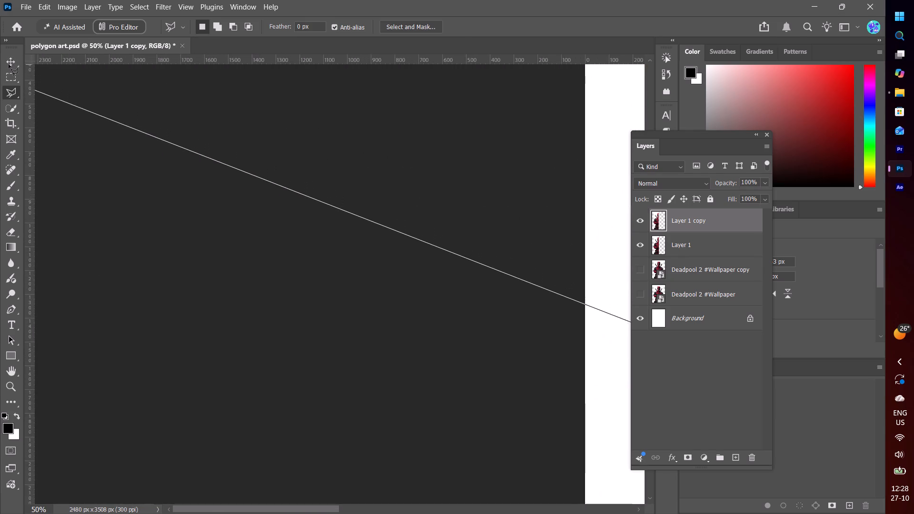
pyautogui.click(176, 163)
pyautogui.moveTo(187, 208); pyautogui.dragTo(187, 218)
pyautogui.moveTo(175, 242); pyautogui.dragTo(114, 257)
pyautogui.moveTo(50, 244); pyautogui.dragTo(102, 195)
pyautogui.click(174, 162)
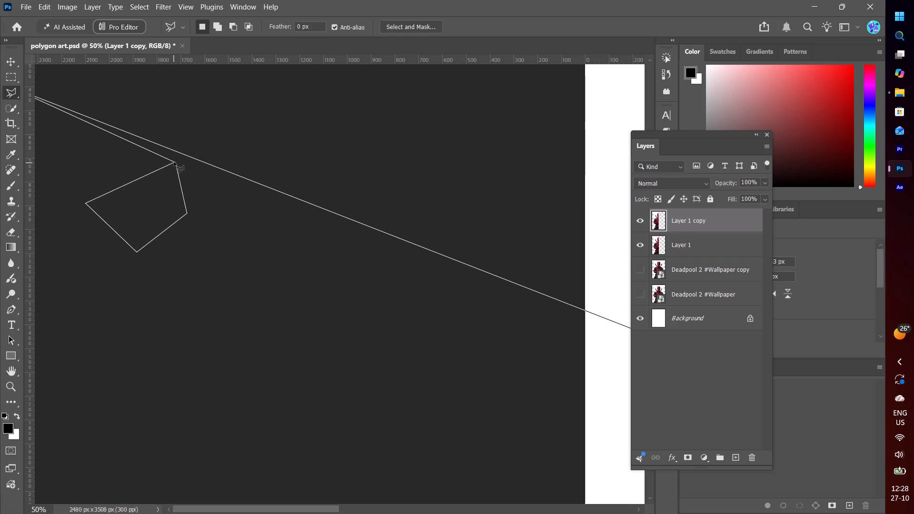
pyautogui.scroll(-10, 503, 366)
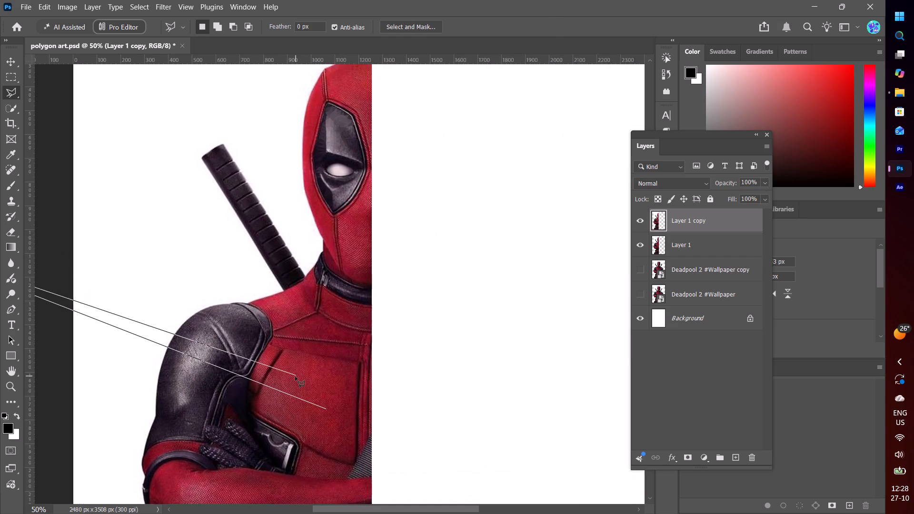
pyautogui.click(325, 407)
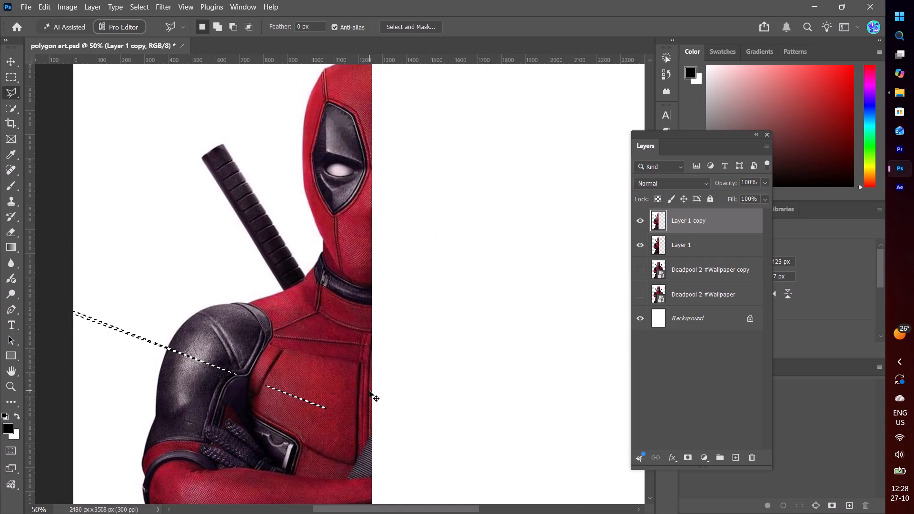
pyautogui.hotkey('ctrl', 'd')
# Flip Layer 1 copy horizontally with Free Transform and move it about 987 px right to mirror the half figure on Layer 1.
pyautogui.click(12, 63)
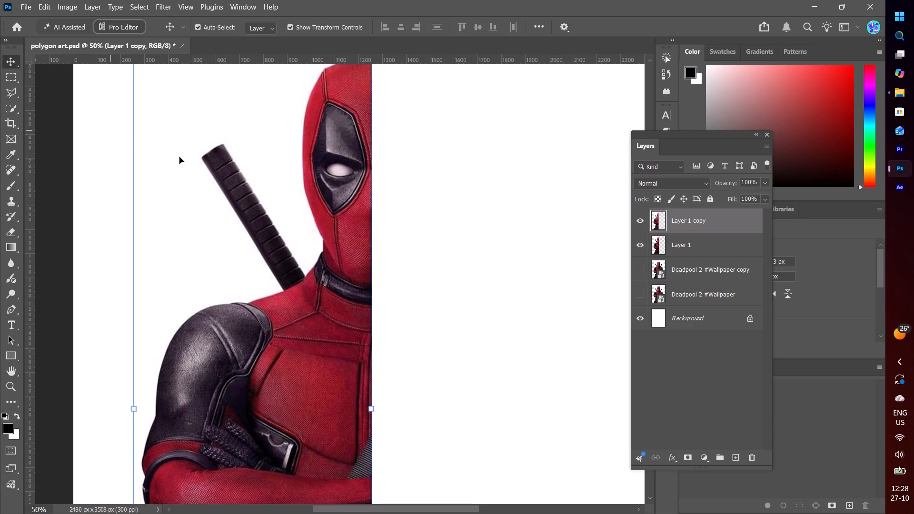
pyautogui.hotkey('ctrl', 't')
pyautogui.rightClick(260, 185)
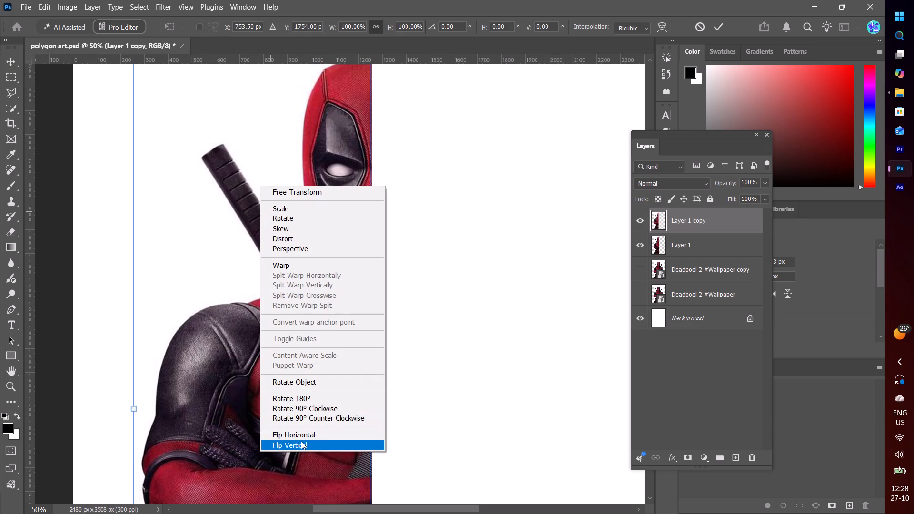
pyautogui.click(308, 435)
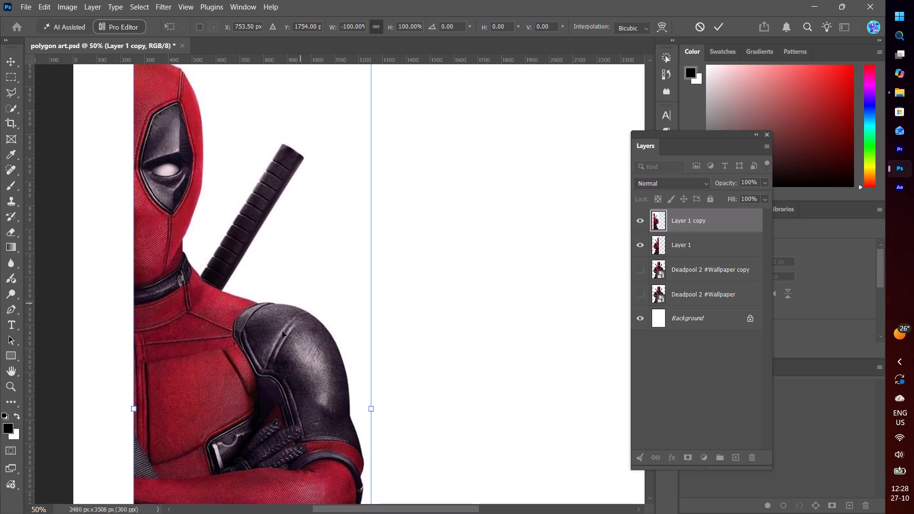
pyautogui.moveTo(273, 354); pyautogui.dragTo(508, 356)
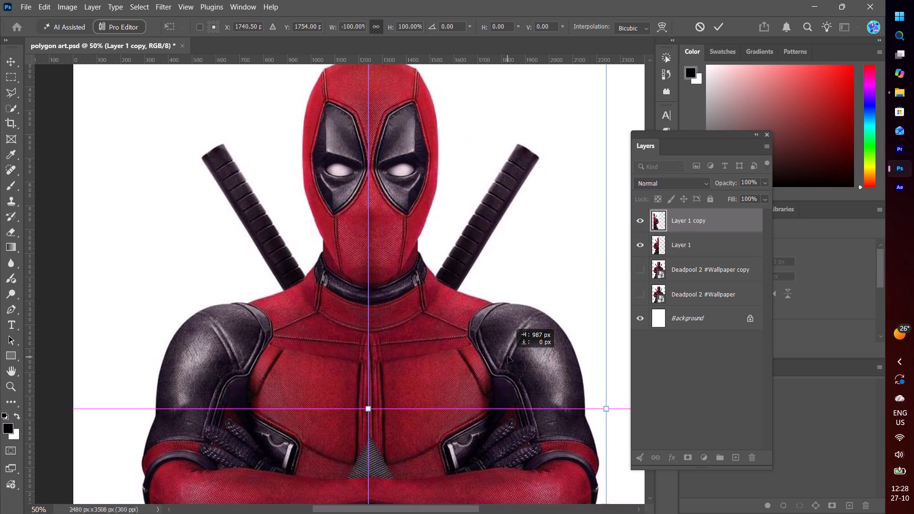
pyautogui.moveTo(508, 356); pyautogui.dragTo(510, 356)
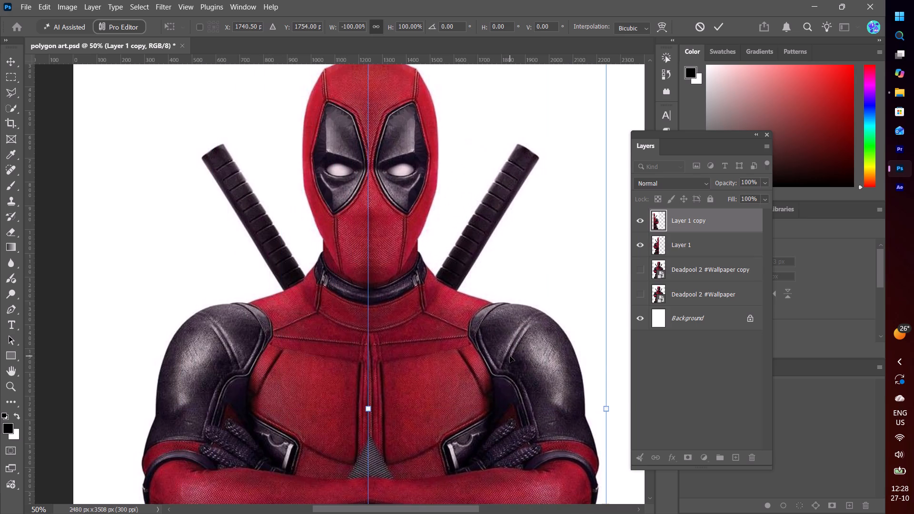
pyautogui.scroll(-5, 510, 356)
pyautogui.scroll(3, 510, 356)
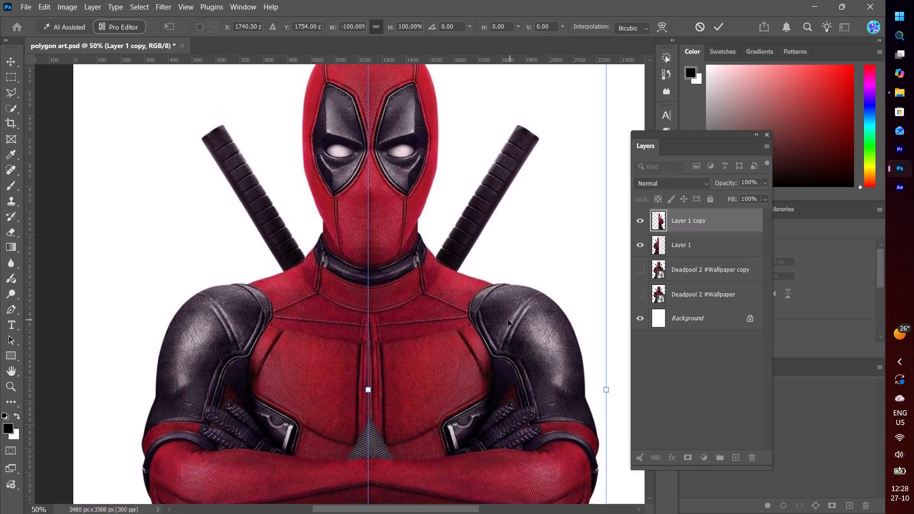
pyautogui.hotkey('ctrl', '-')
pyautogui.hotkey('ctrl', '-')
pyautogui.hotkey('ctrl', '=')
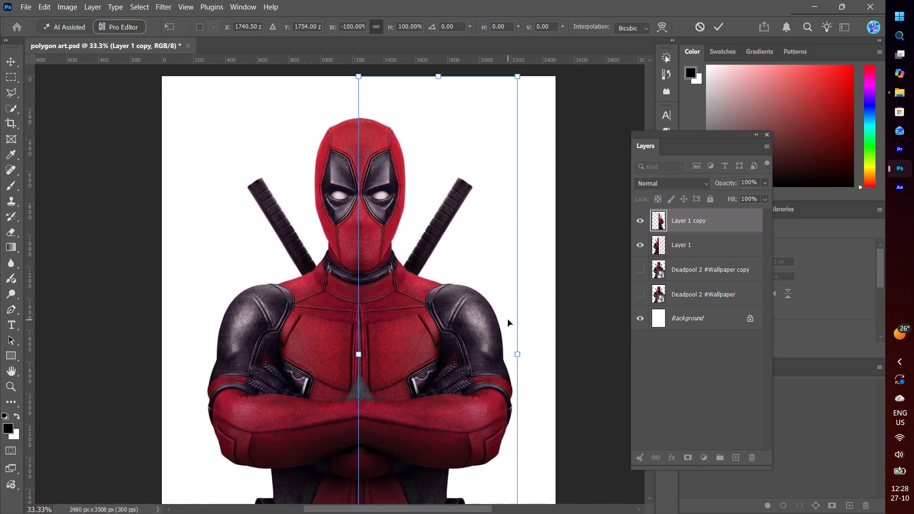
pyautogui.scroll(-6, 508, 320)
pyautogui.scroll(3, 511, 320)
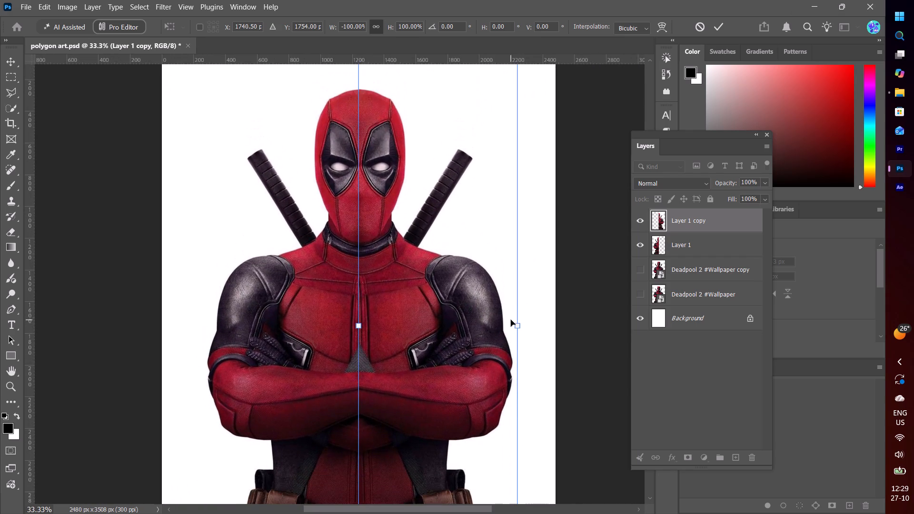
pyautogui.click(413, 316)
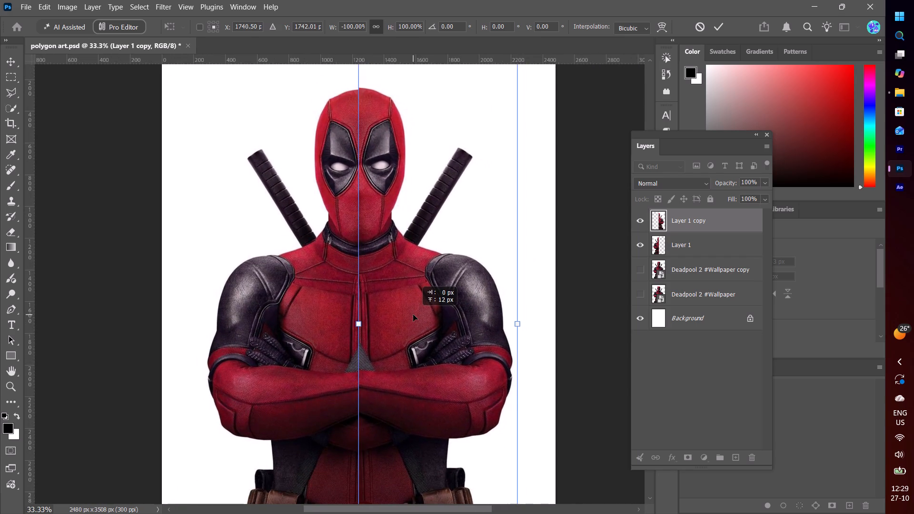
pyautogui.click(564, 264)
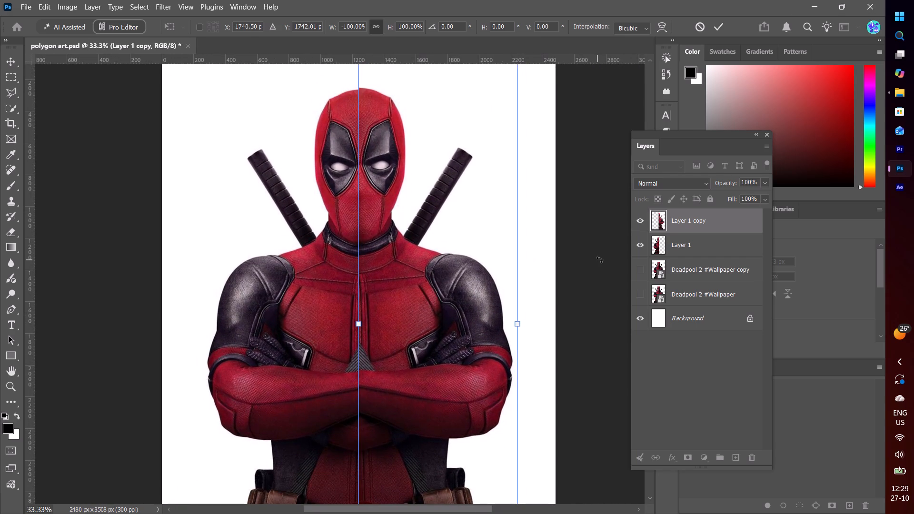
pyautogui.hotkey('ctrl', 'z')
# Cancel the pending transform and quit Photoshop without saving the changes to polygon art.psd.
pyautogui.click(875, 0)
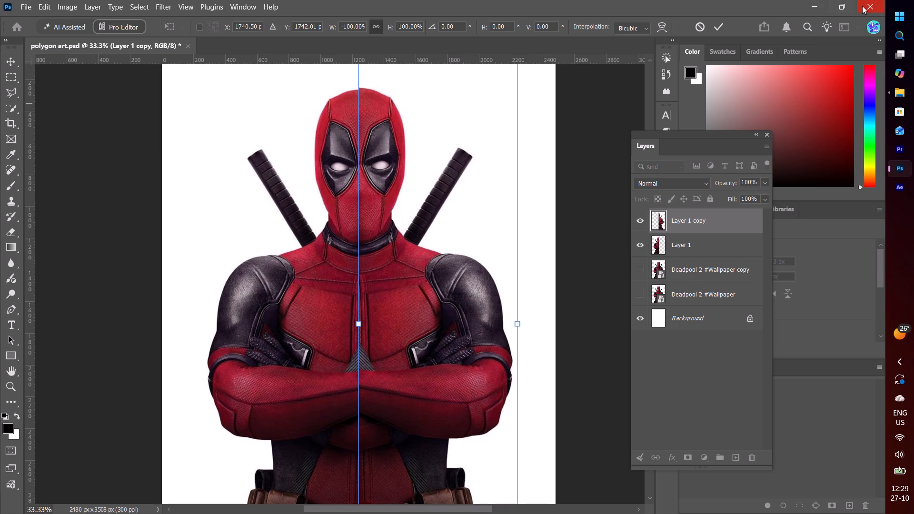
pyautogui.tripleClick(862, 6)
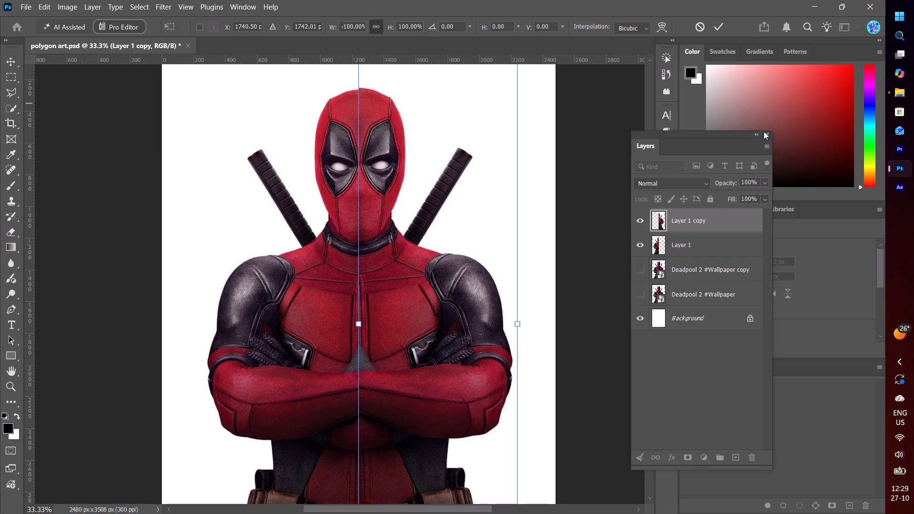
pyautogui.click(764, 131)
pyautogui.tripleClick(860, 0)
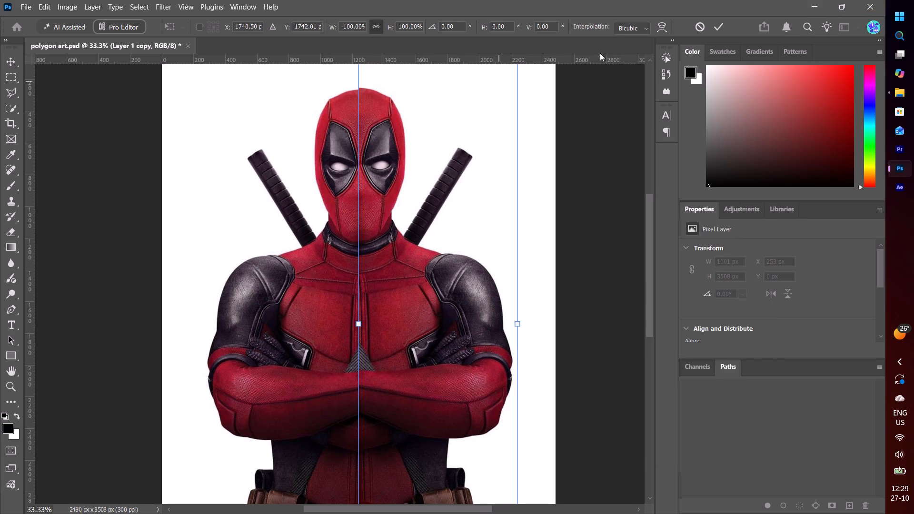
pyautogui.click(696, 26)
pyautogui.click(868, 5)
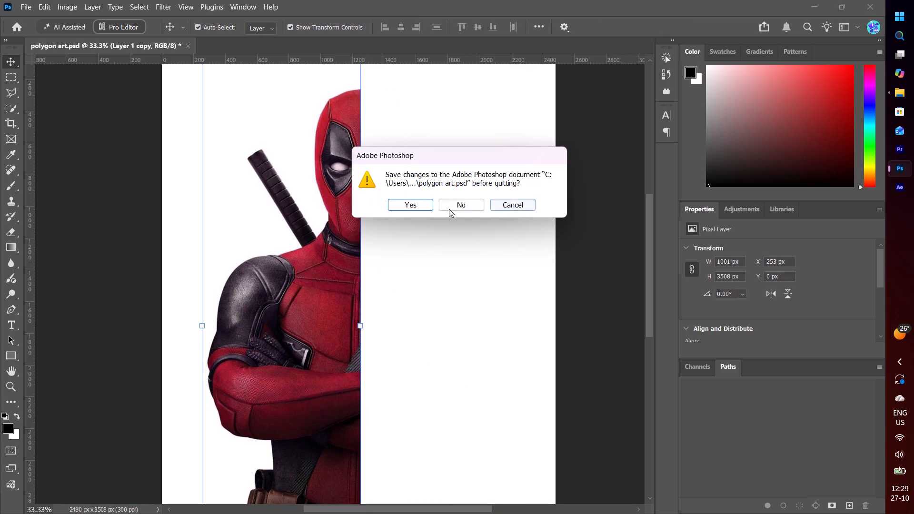
pyautogui.click(452, 207)
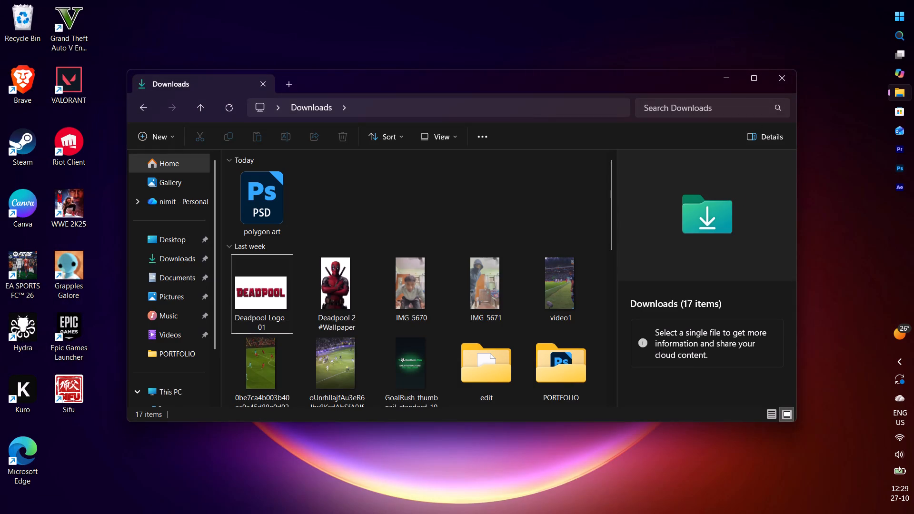
# Delete the polygon art PSD file from the Downloads folder.
pyautogui.click(257, 205)
pyautogui.rightClick(257, 205)
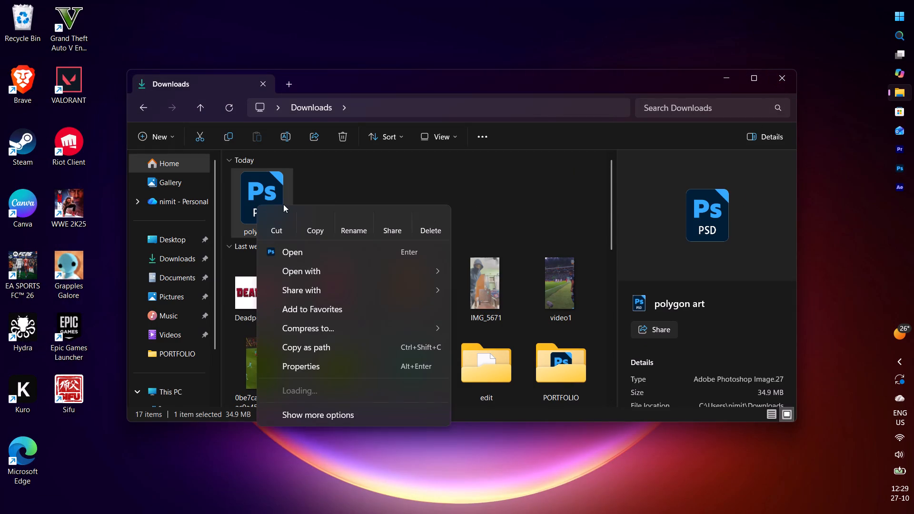
pyautogui.click(420, 214)
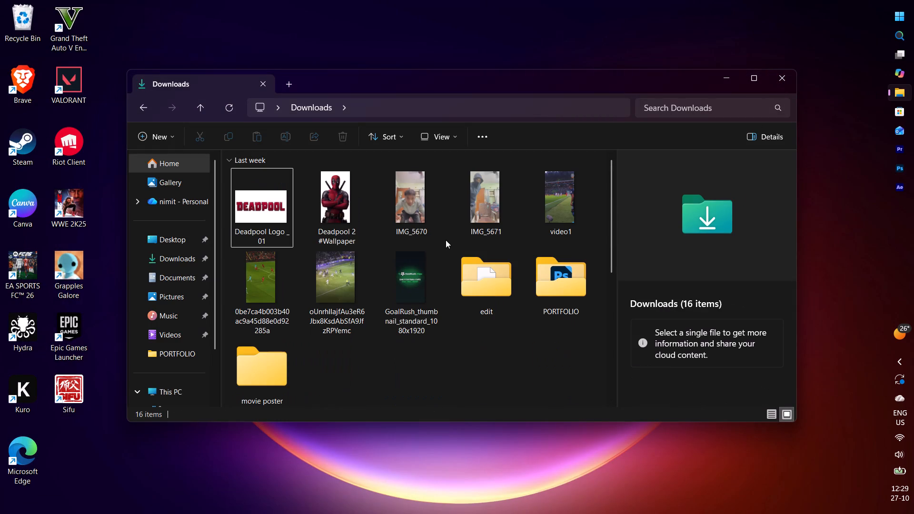
# Minimize the Downloads window and launch Premiere Pro.
pyautogui.click(716, 77)
pyautogui.click(898, 149)
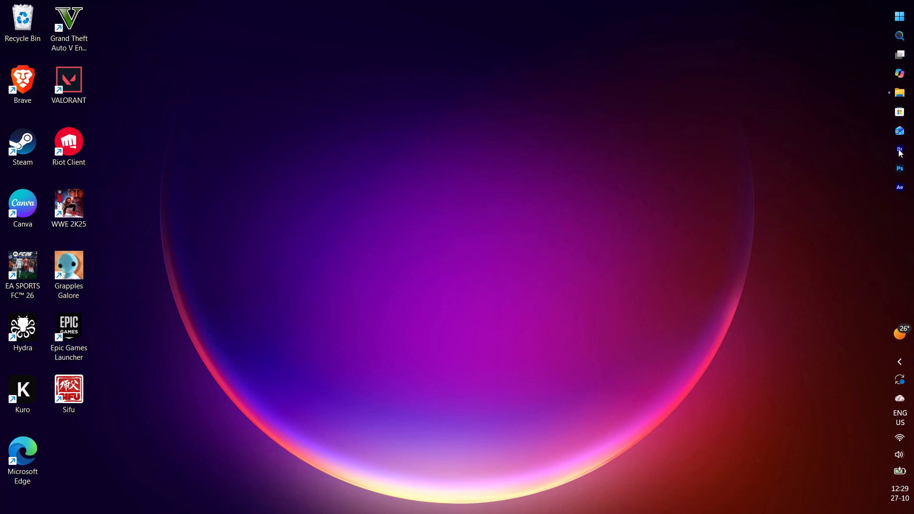